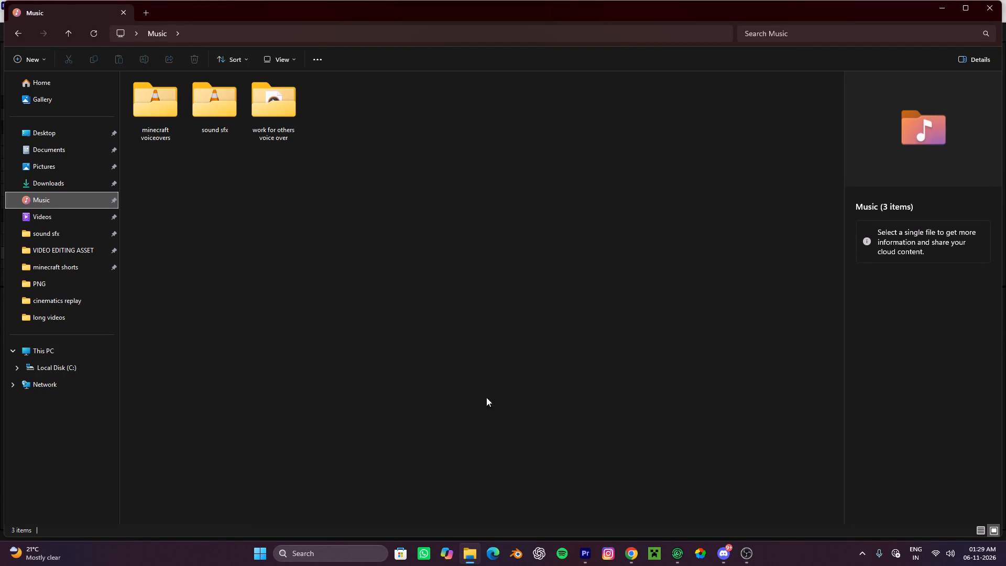
Switch to Chrome and close the Reddit thread about the modern equivalent of Bevel Alpha.
{"action": "left_click", "coordinate": [629, 547]}
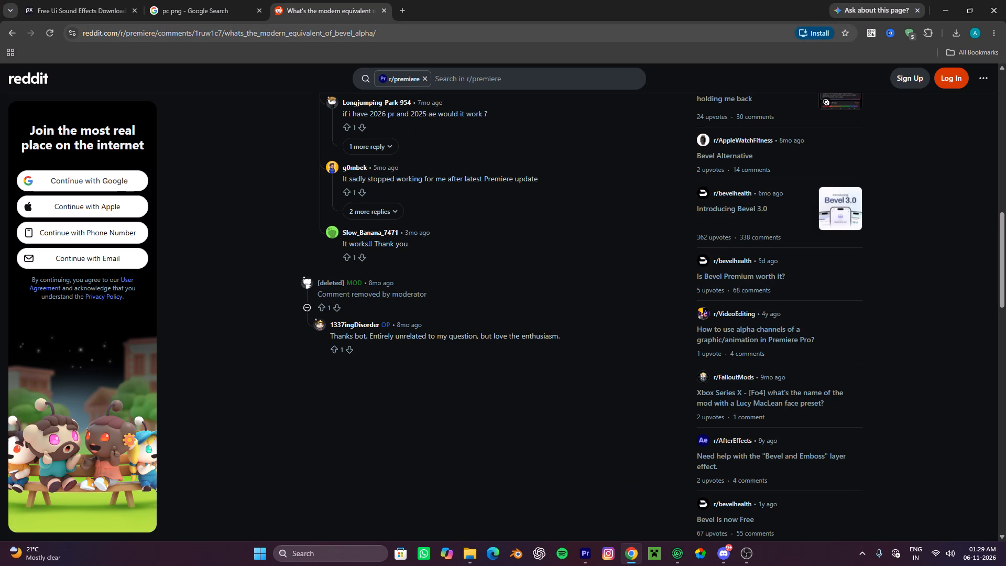
{"action": "left_click", "coordinate": [201, 0]}
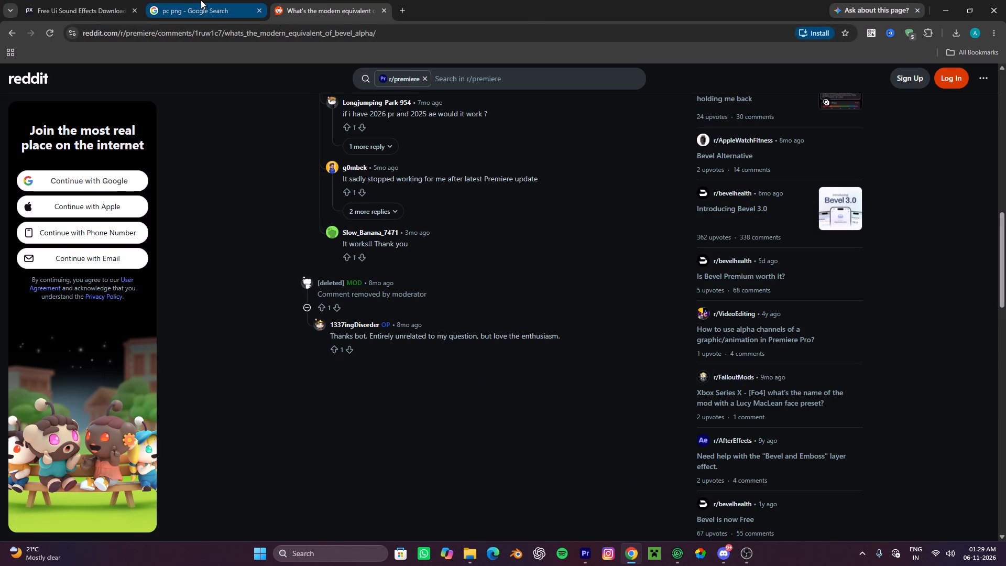
{"action": "left_click", "coordinate": [356, 9]}
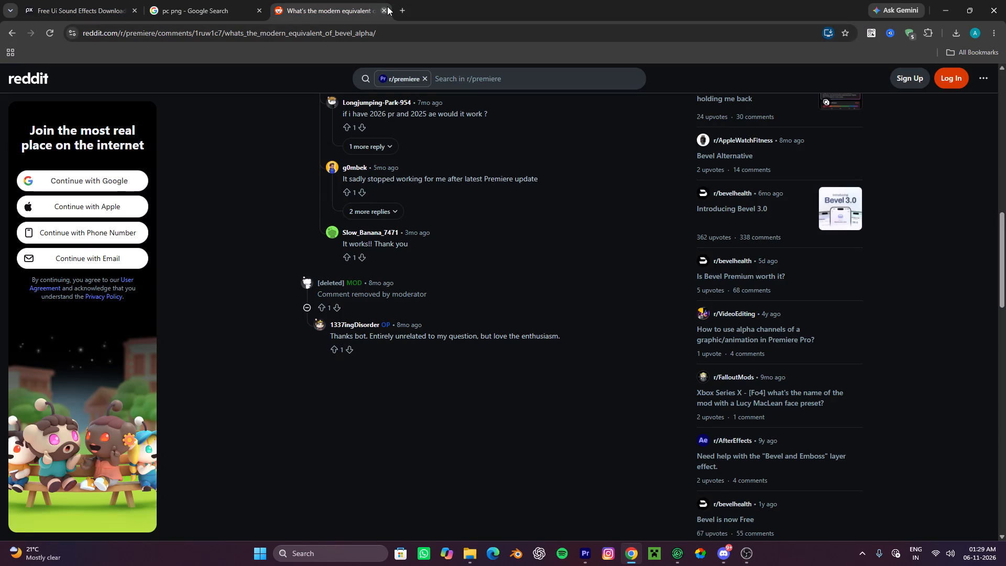
{"action": "left_click", "coordinate": [387, 6]}
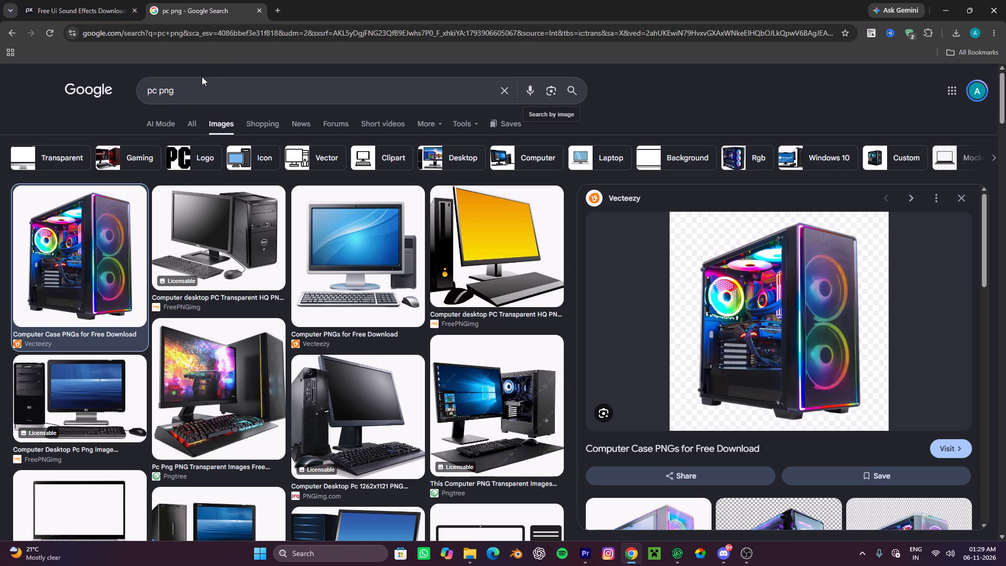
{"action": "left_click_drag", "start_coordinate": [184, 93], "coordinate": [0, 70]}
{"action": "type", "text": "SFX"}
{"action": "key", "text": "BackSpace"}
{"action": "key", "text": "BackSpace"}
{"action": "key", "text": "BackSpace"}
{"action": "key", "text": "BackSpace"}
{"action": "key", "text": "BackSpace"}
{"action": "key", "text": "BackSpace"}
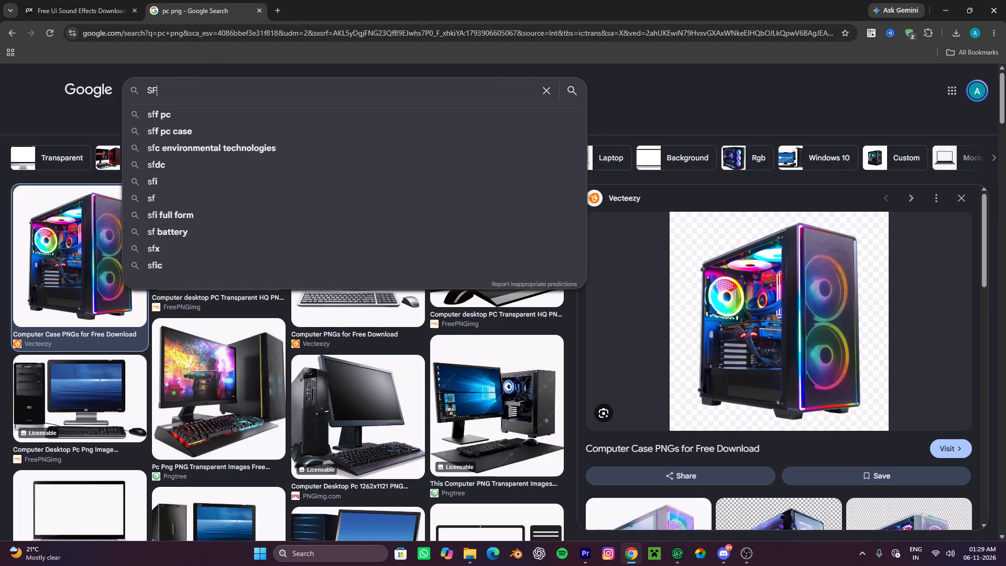
In File Explorer, open Motion Graphics UI SFX inside VIDEO EDITING ASSET and preview the ui-sounds-pack-2 files sound-2-358896 and sound-5-358890 (2).
{"action": "left_click", "coordinate": [463, 551]}
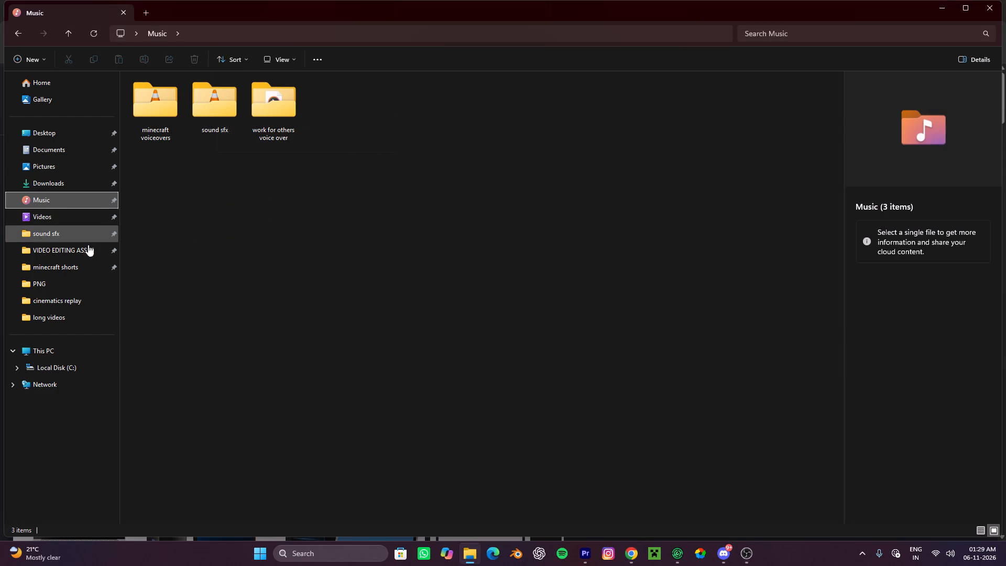
{"action": "left_click", "coordinate": [58, 250]}
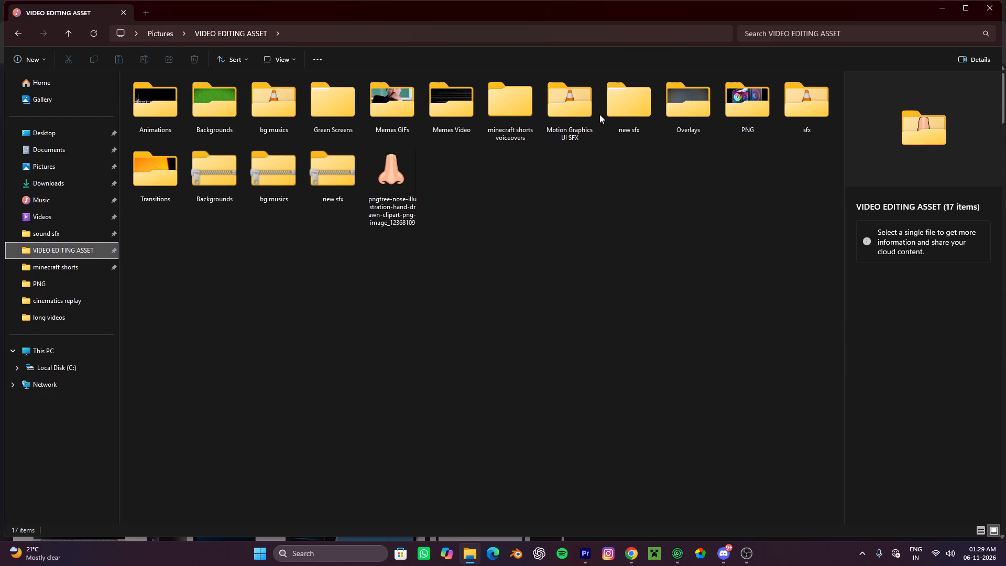
{"action": "double_click", "coordinate": [584, 115]}
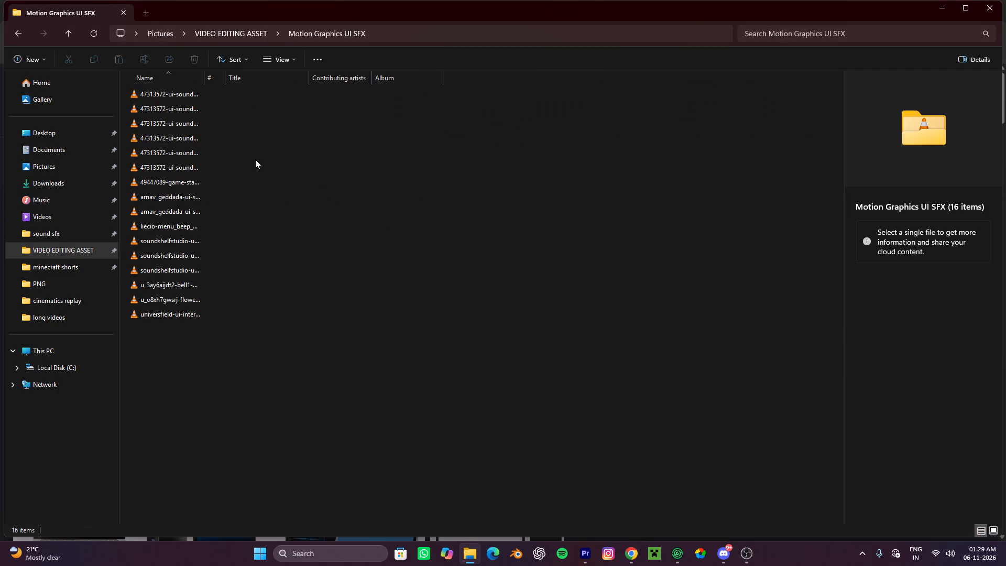
{"action": "double_click", "coordinate": [214, 122]}
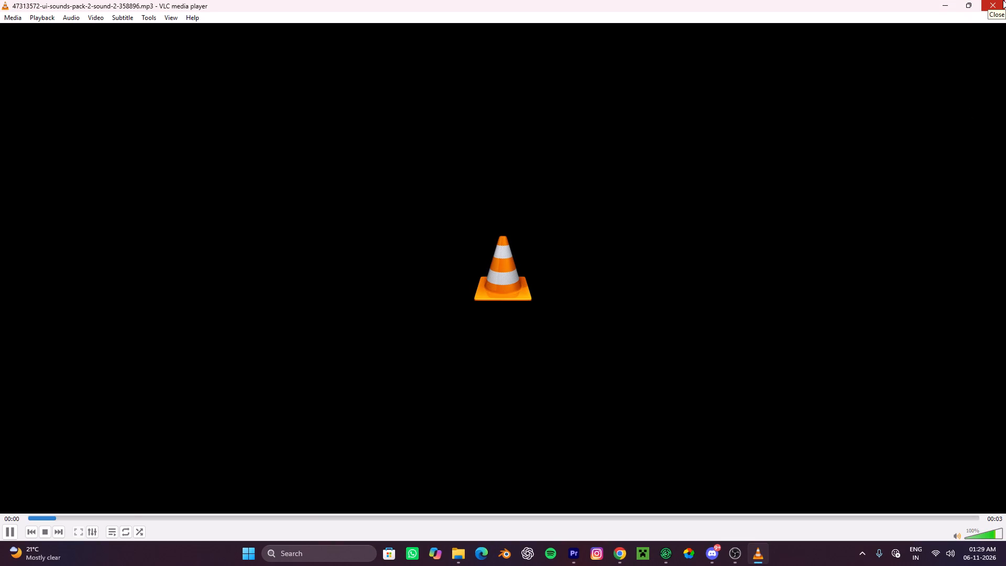
{"action": "left_click", "coordinate": [1003, 0]}
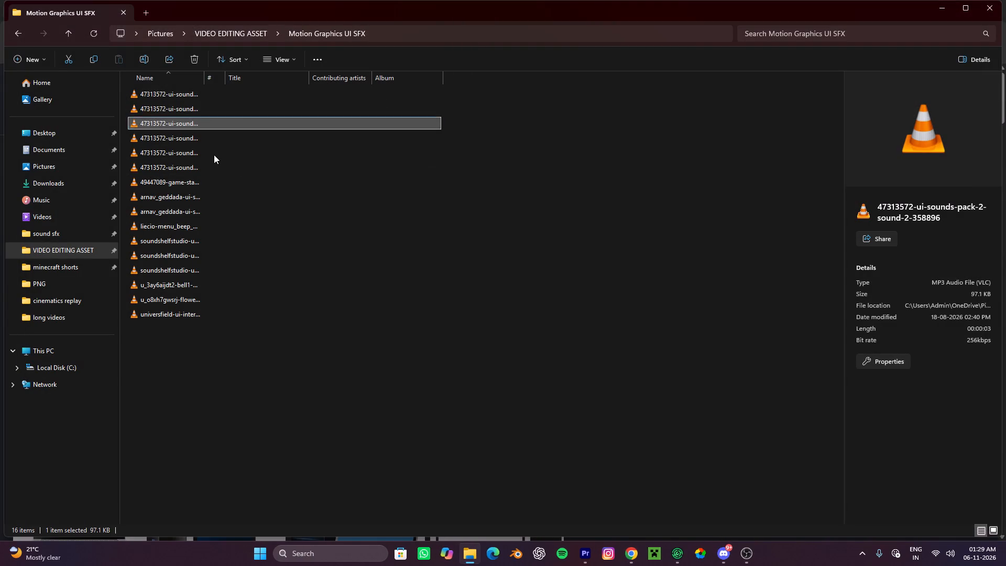
{"action": "double_click", "coordinate": [214, 155]}
{"action": "left_click", "coordinate": [1005, 0]}
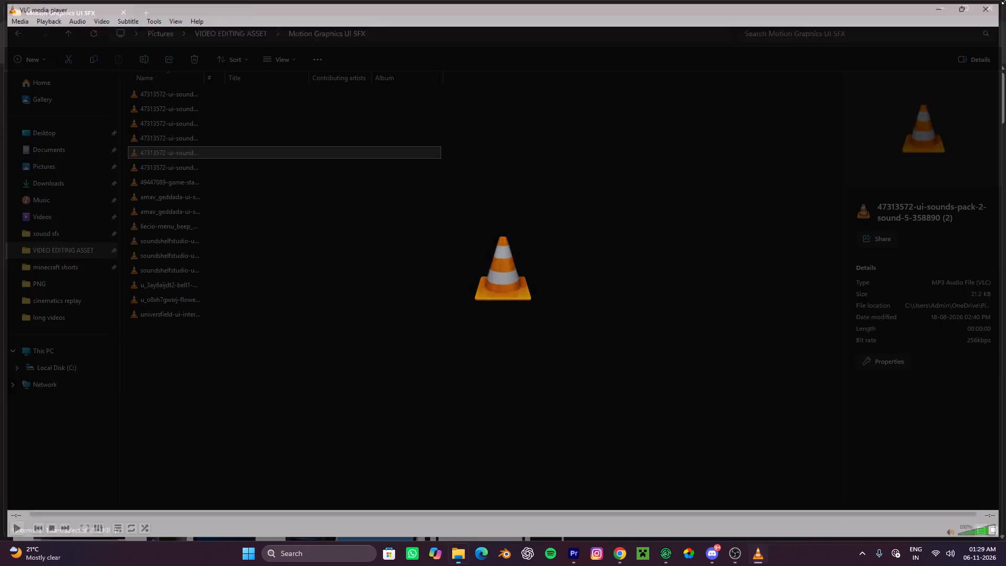
{"action": "left_click", "coordinate": [946, 3]}
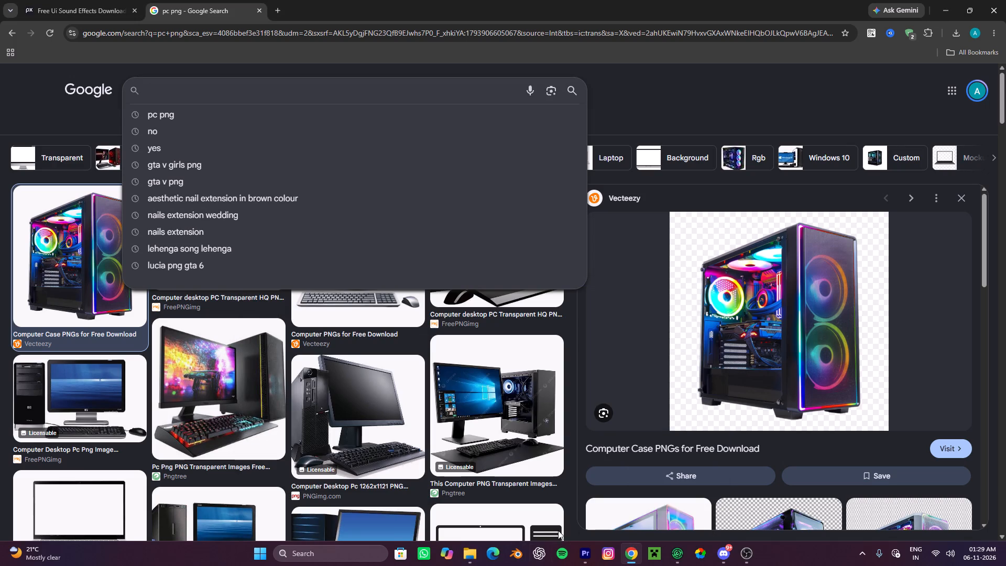
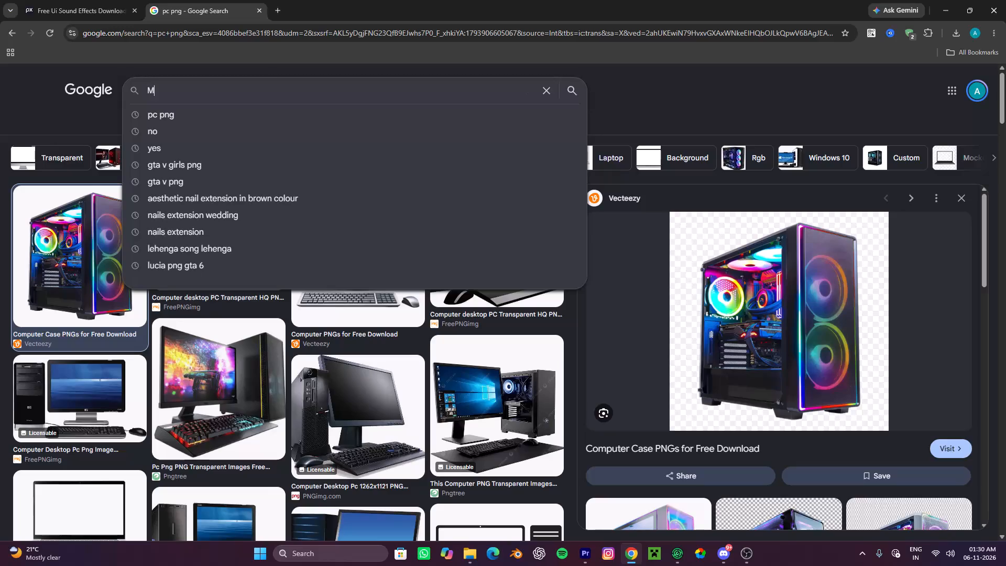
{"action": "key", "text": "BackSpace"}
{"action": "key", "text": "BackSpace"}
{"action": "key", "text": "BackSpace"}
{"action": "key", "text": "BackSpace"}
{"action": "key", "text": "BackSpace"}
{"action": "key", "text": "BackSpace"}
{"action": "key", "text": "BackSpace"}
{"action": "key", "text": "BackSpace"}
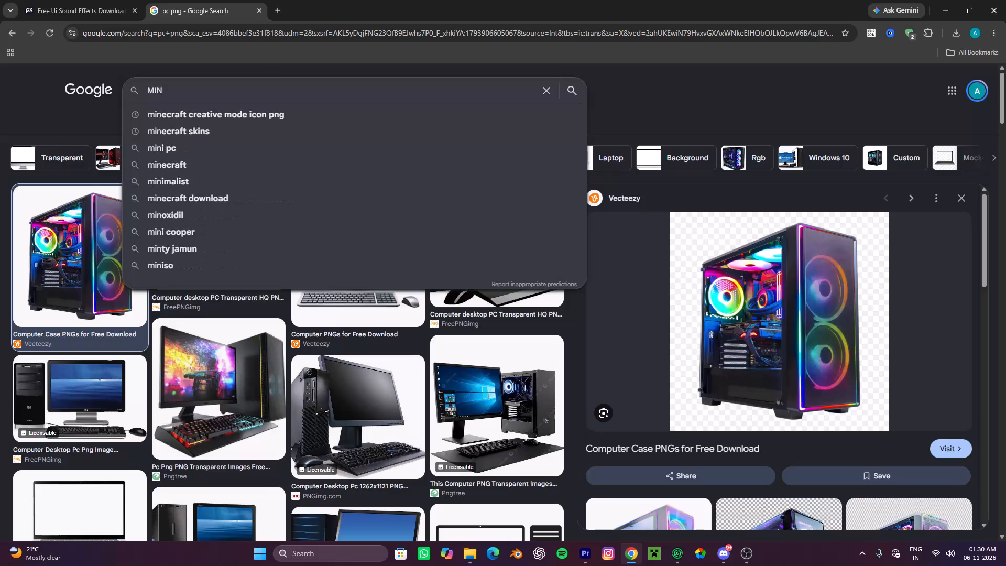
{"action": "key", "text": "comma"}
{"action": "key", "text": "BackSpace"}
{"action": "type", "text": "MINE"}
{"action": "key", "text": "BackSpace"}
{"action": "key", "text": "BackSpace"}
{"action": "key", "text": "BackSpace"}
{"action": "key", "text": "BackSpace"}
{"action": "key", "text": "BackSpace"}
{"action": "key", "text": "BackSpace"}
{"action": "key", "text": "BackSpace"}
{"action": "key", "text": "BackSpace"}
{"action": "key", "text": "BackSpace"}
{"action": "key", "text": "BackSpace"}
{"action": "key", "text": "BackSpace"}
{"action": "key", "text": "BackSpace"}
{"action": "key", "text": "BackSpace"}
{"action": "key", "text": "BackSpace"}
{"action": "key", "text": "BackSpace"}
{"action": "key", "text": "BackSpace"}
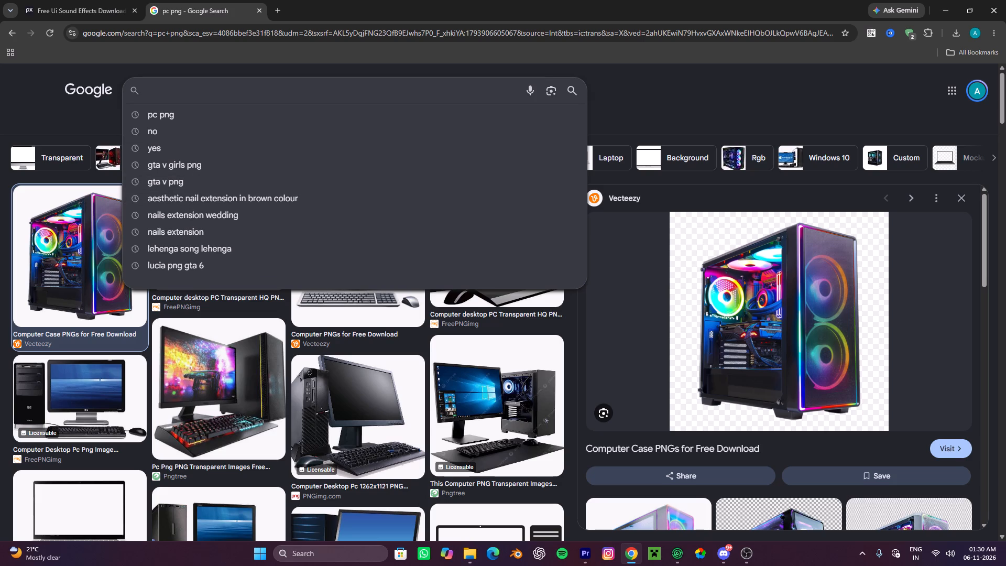
Search Google for "UI SFX APPERENCE SFX", switch to all results and open the Pixabay user-interface sound effects page.
{"action": "type", "text": "UI SFX APPERENCE SFX"}
{"action": "key", "text": "Return"}
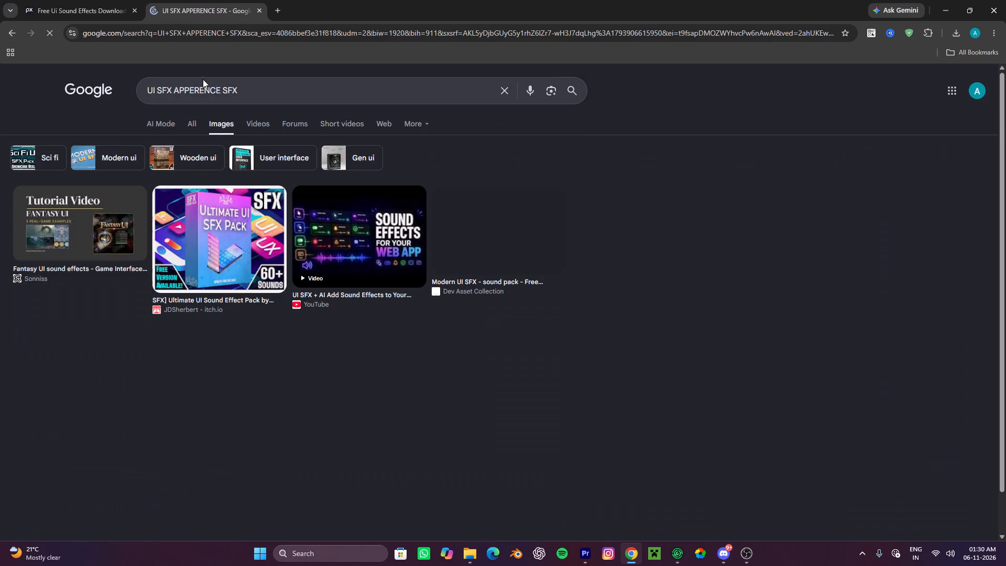
{"action": "left_click", "coordinate": [198, 133]}
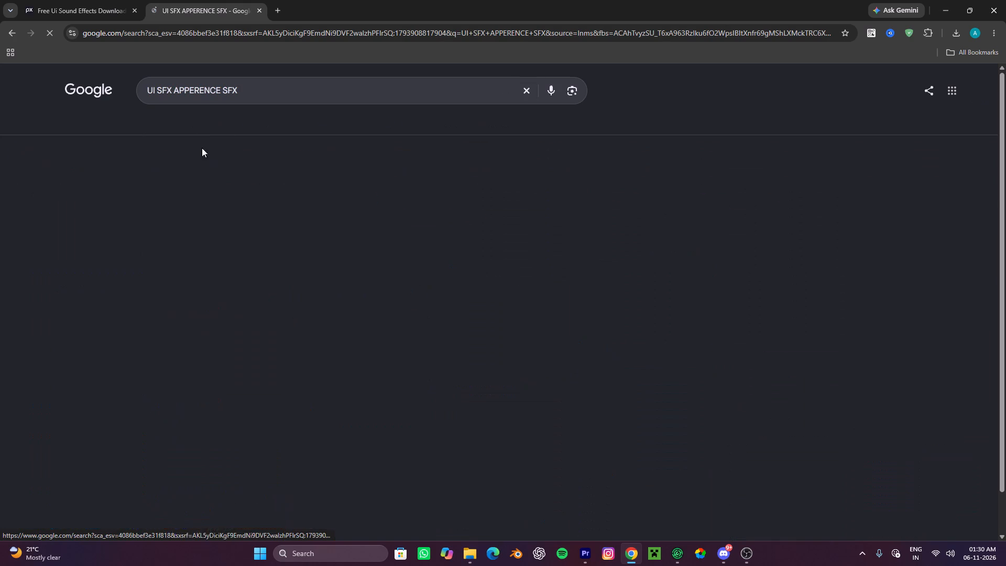
{"action": "left_click", "coordinate": [200, 196]}
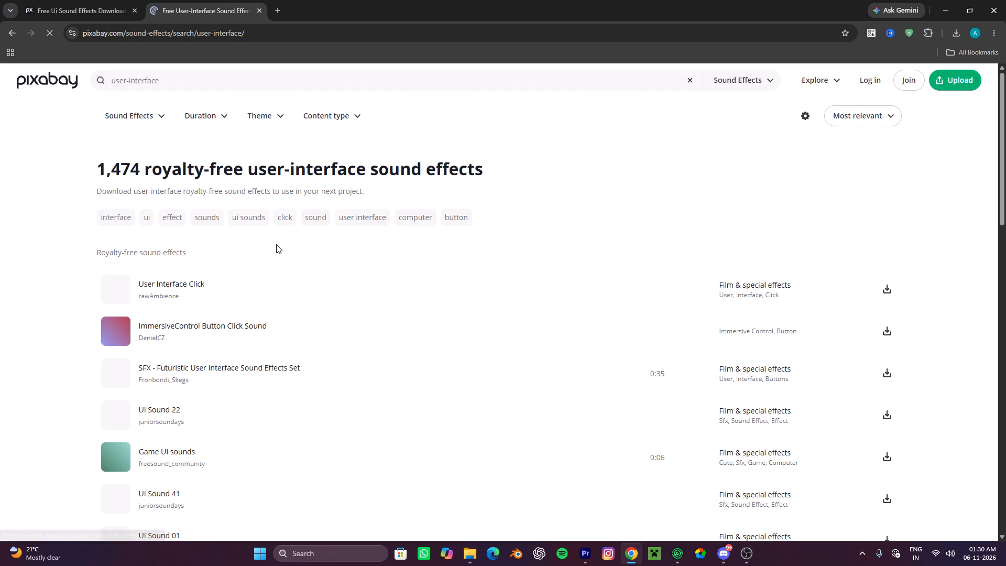
Preview User Interface Click, ImmersiveControl Button Click Sound, SFX - Futuristic User Interface Sound Effects Set and UI Sound 22.
{"action": "left_click", "coordinate": [118, 284]}
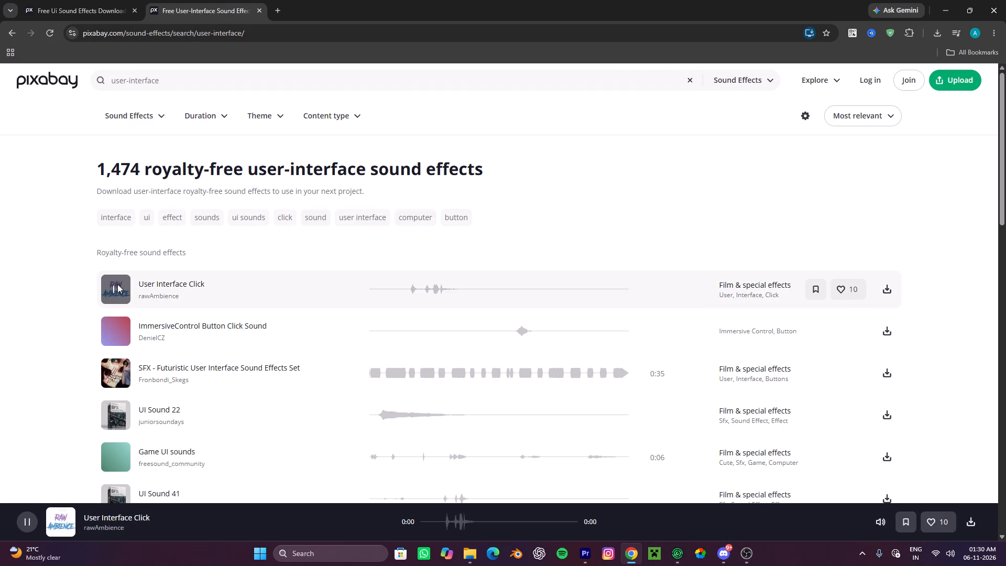
{"action": "left_click", "coordinate": [112, 331]}
{"action": "left_click", "coordinate": [123, 371]}
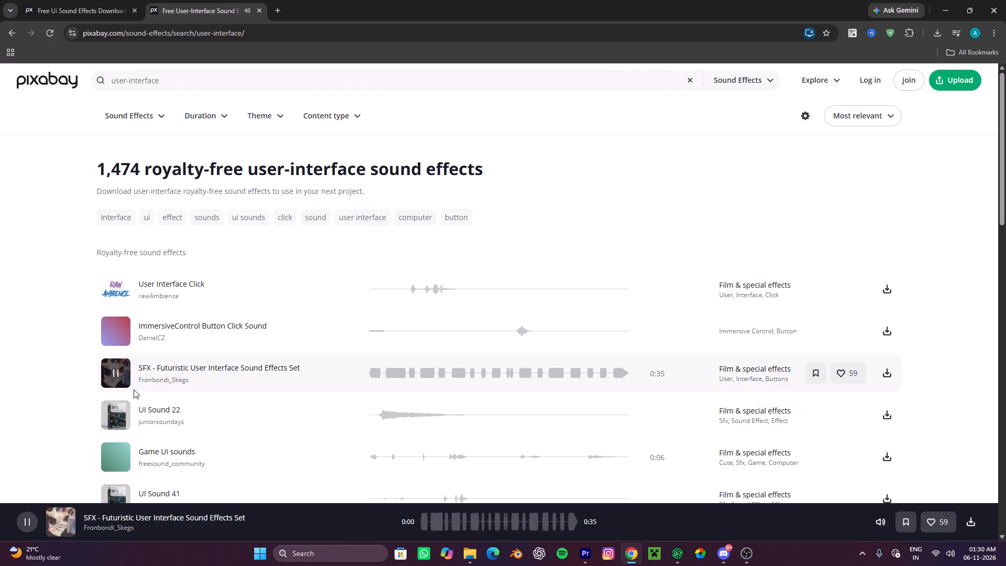
{"action": "left_click", "coordinate": [123, 420]}
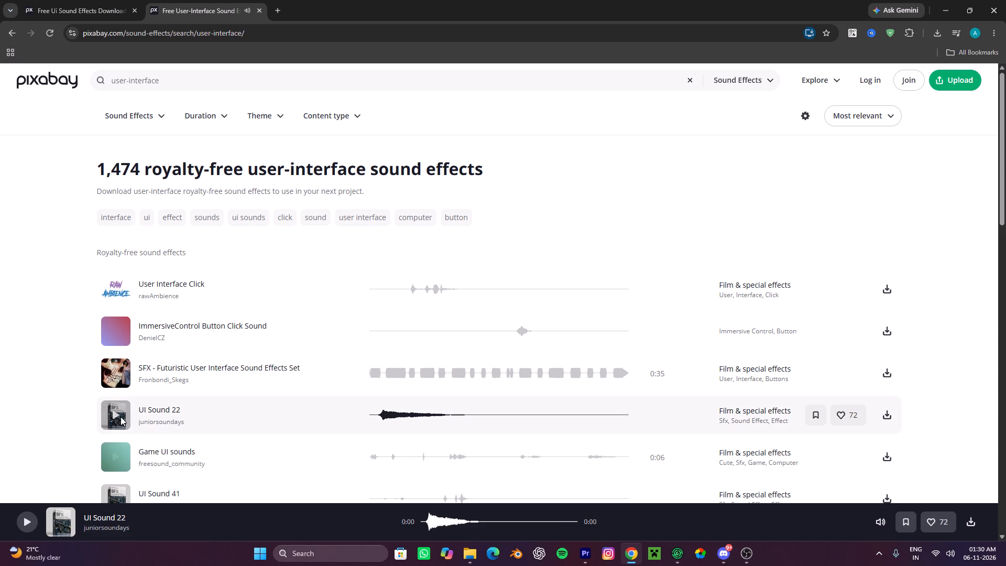
{"action": "left_click", "coordinate": [121, 417]}
Download UI Sound 22 and place the MP3 in the Premiere sequence on track A5, beneath the start of minecraft icon.png.
{"action": "left_click", "coordinate": [882, 411]}
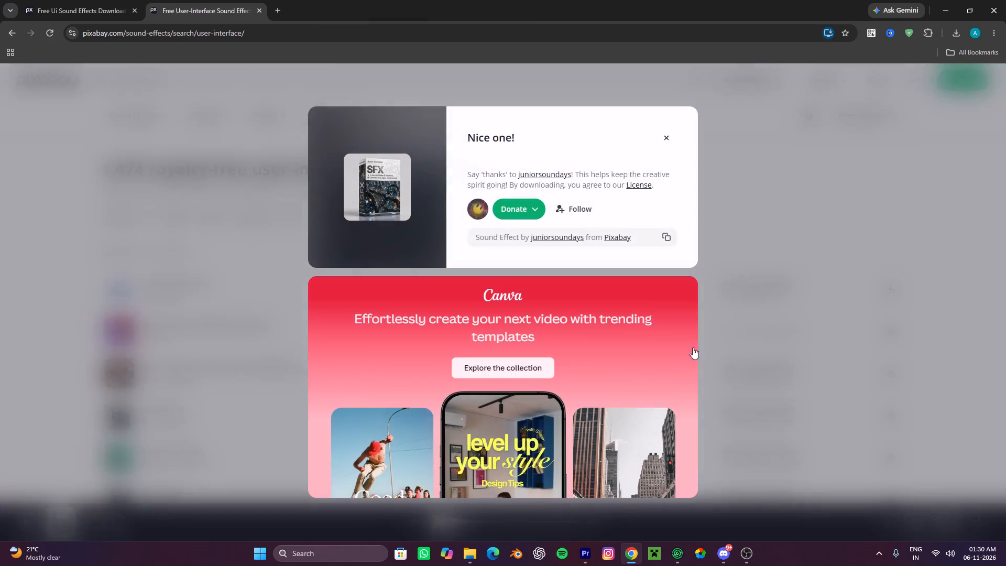
{"action": "left_click_drag", "start_coordinate": [898, 60], "coordinate": [586, 543]}
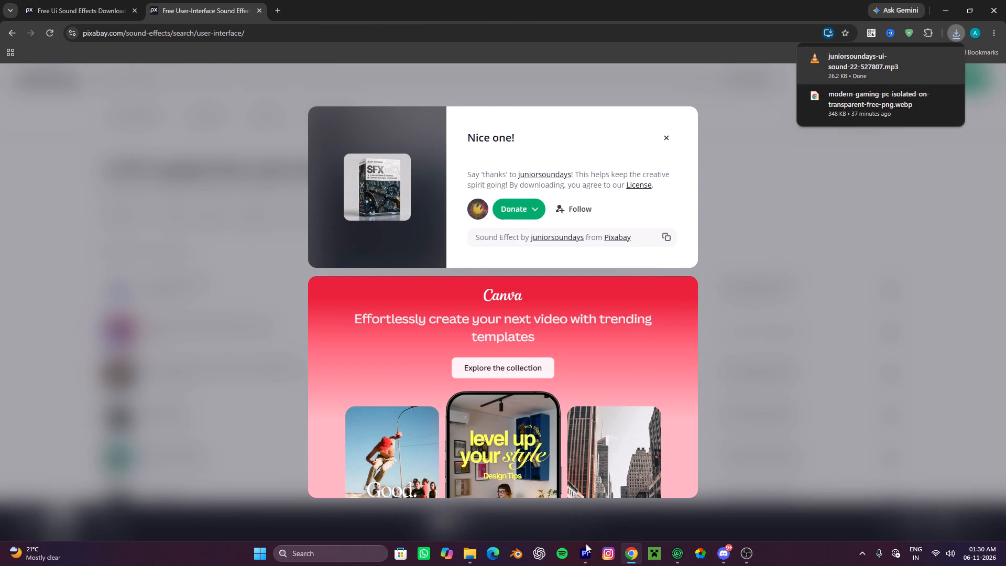
{"action": "left_click_drag", "start_coordinate": [586, 543], "coordinate": [254, 464]}
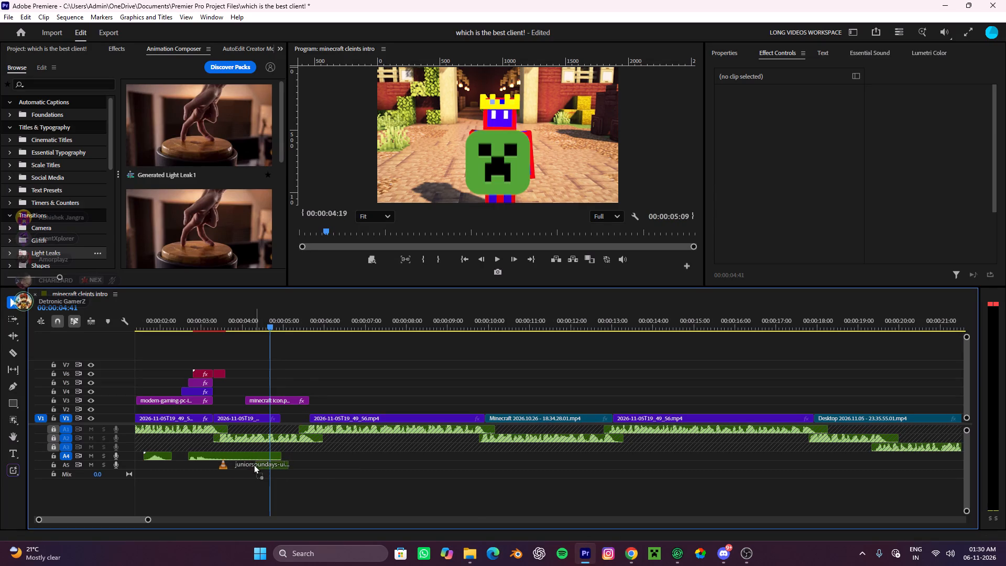
{"action": "left_click_drag", "start_coordinate": [254, 464], "coordinate": [238, 466]}
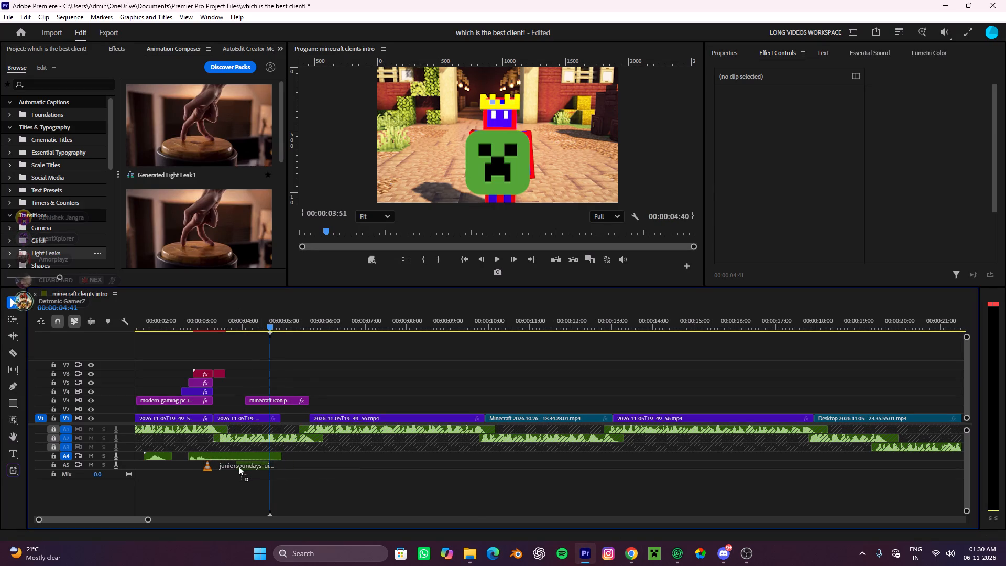
{"action": "left_click_drag", "start_coordinate": [238, 466], "coordinate": [243, 464]}
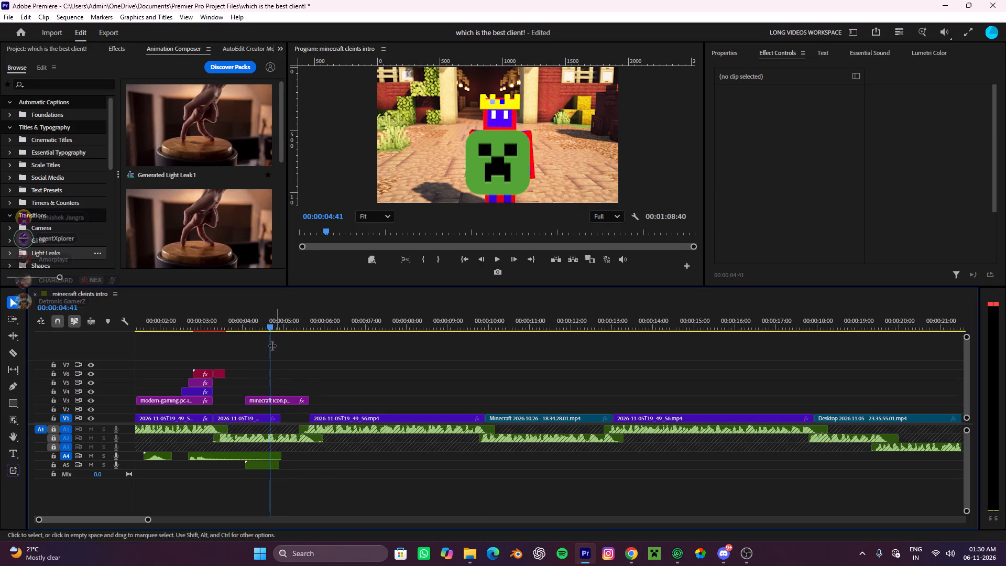
Play back the sequence from just before minecraft icon.png to check the new sound effect's timing.
{"action": "left_click_drag", "start_coordinate": [274, 312], "coordinate": [234, 345]}
{"action": "left_click", "coordinate": [299, 361]}
{"action": "key", "text": "space"}
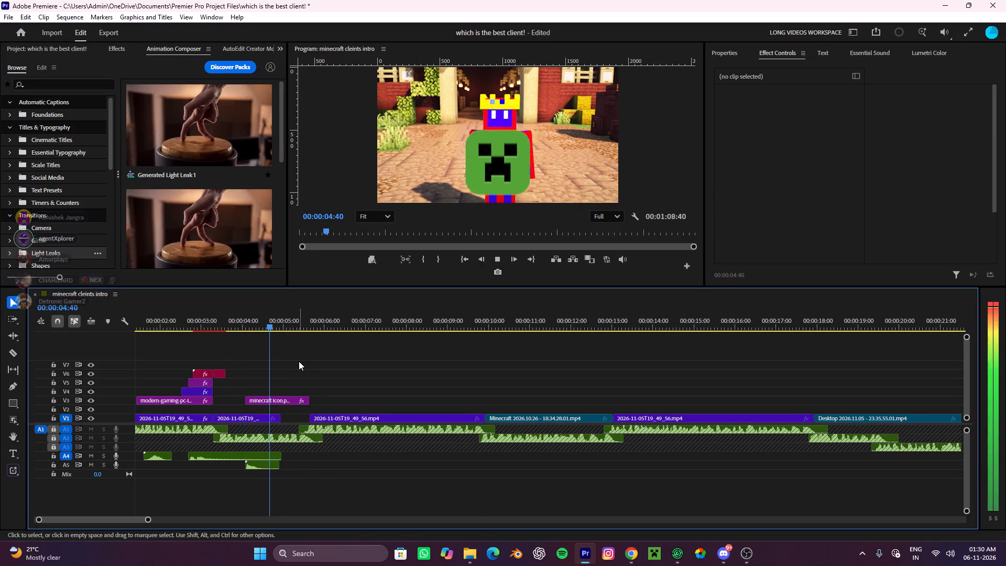
{"action": "key", "text": "space"}
Move the UI sound clip on A5 slightly later so it ends with the A4 clip above, and play that section back.
{"action": "scroll", "coordinate": [273, 449], "scroll_direction": "up", "scroll_amount": 10, "text": "alt"}
{"action": "left_click", "coordinate": [257, 463]}
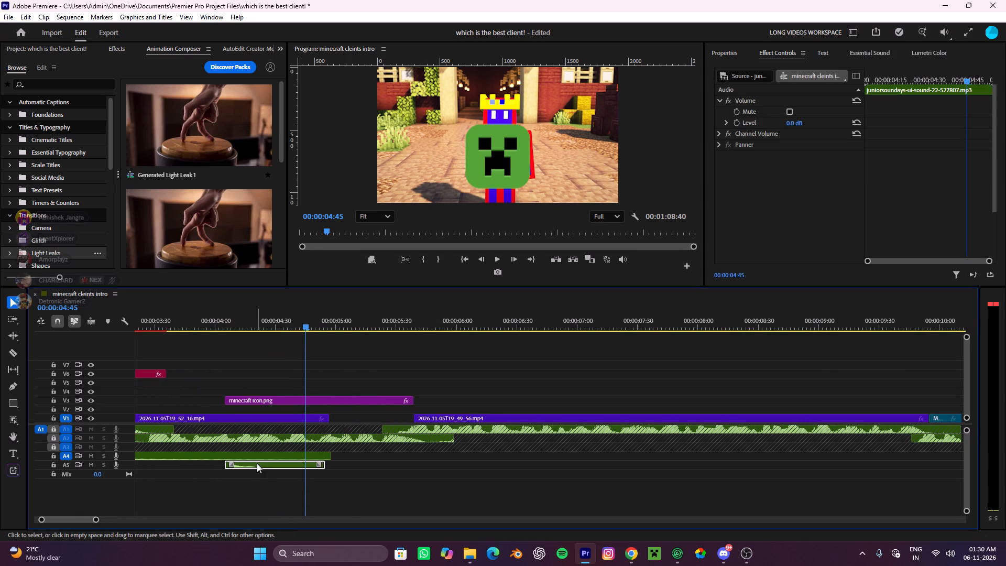
{"action": "left_click_drag", "start_coordinate": [257, 463], "coordinate": [267, 464]}
{"action": "left_click_drag", "start_coordinate": [315, 311], "coordinate": [211, 367]}
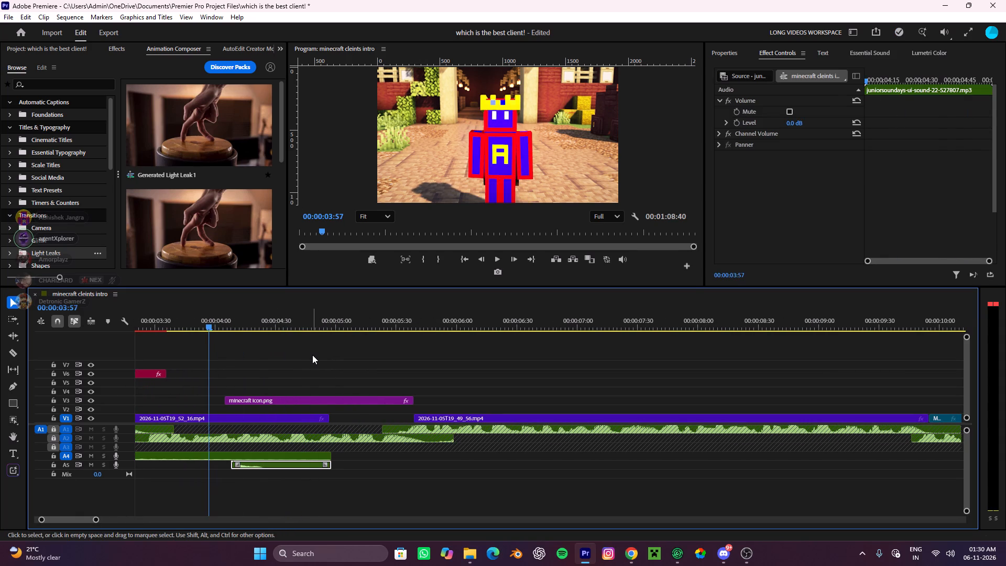
{"action": "left_click", "coordinate": [312, 355]}
{"action": "key", "text": "space"}
{"action": "key", "text": "space"}
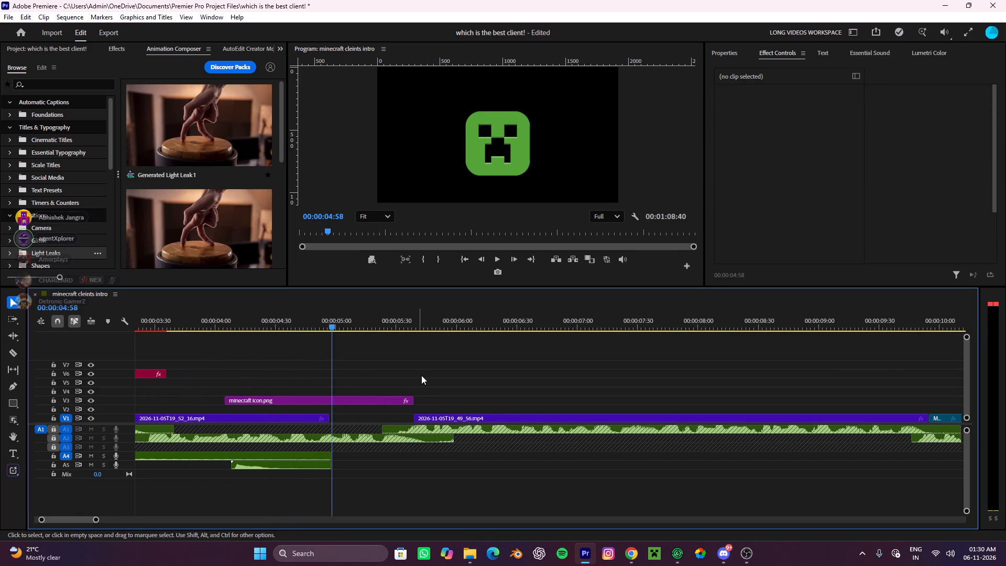
{"action": "left_click", "coordinate": [422, 372]}
Switch to File Explorer and open the long videos folder inside Videos.
{"action": "scroll", "coordinate": [507, 504], "scroll_direction": "down", "scroll_amount": 4, "text": "alt"}
{"action": "left_click", "coordinate": [475, 557]}
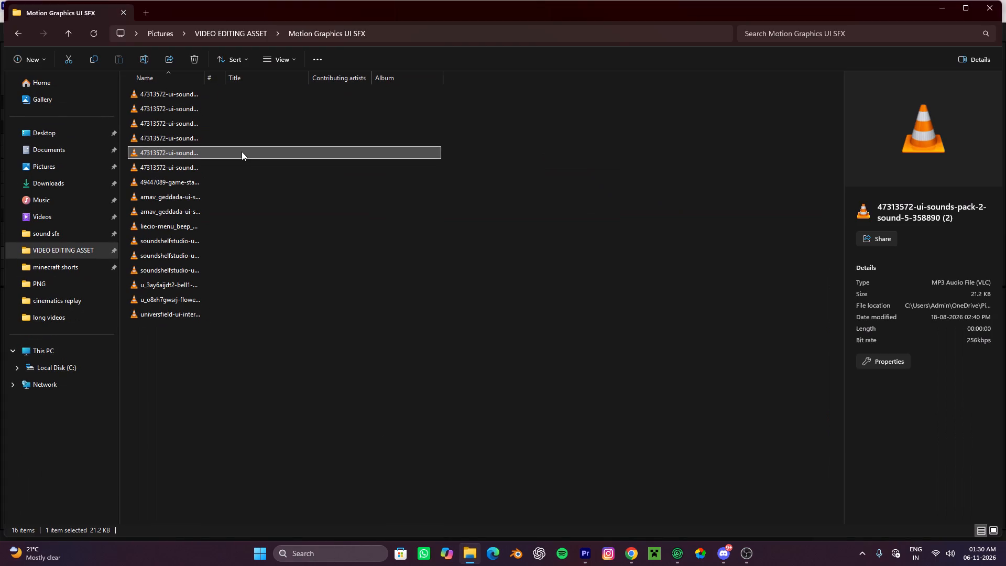
{"action": "left_click", "coordinate": [58, 132]}
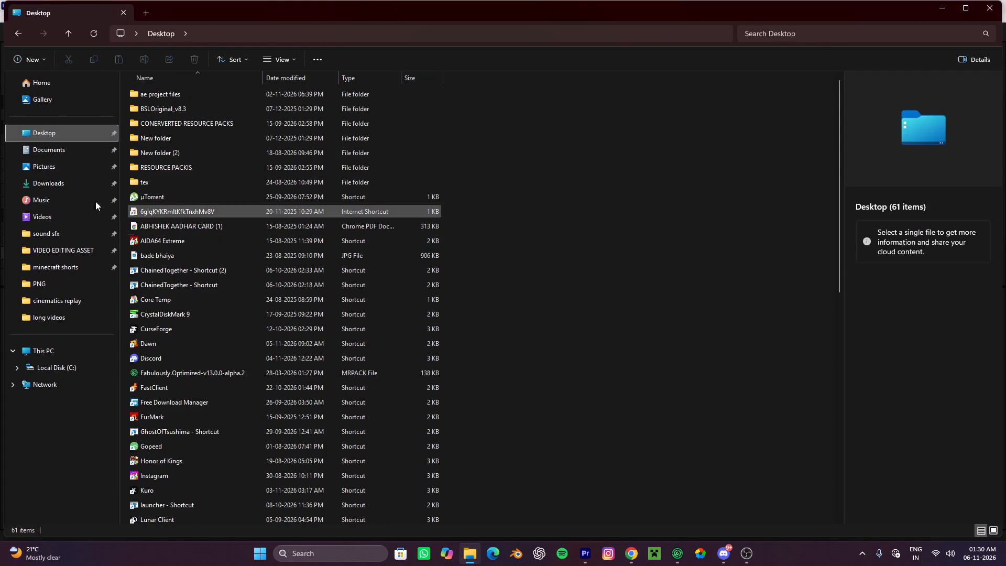
{"action": "left_click", "coordinate": [58, 213]}
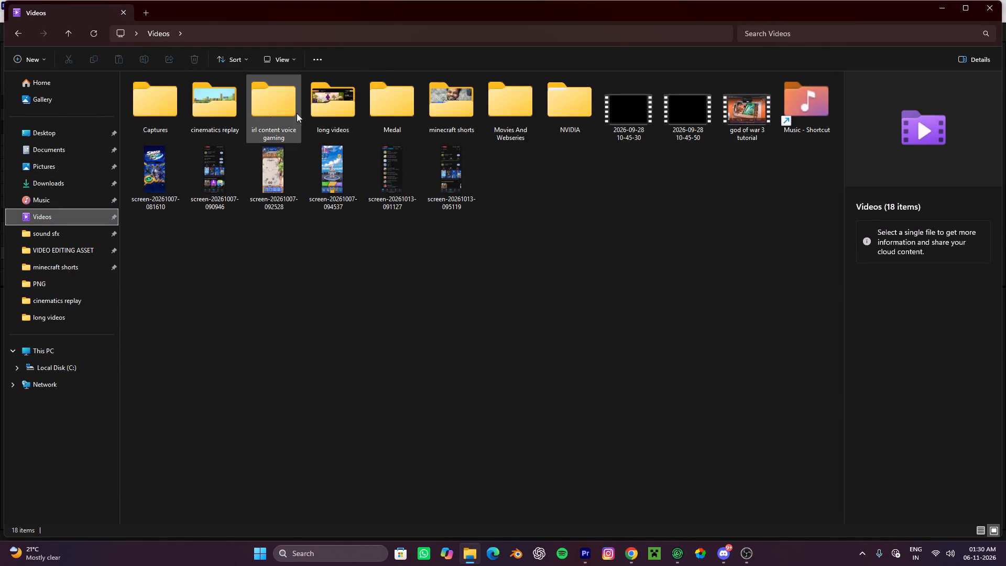
{"action": "double_click", "coordinate": [317, 113]}
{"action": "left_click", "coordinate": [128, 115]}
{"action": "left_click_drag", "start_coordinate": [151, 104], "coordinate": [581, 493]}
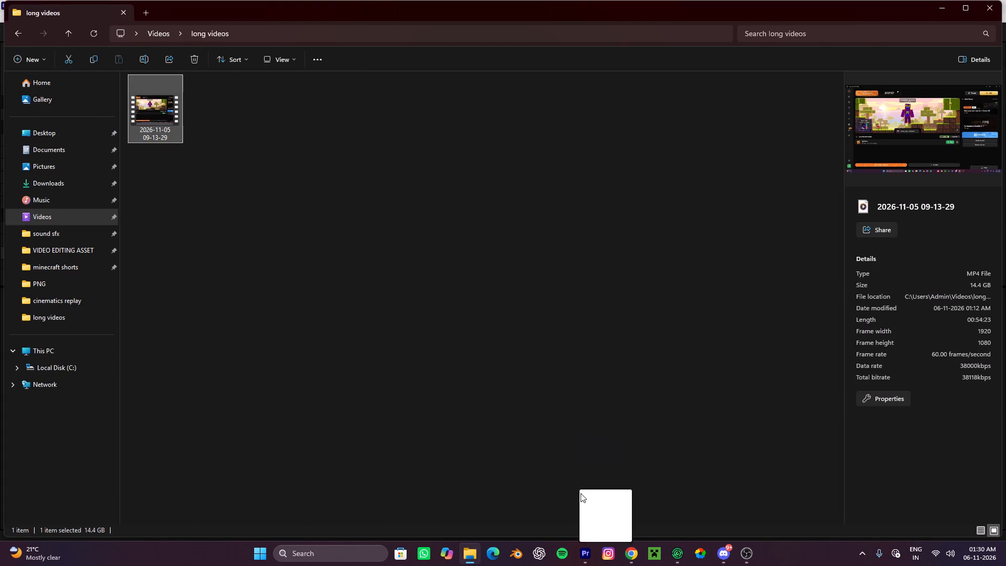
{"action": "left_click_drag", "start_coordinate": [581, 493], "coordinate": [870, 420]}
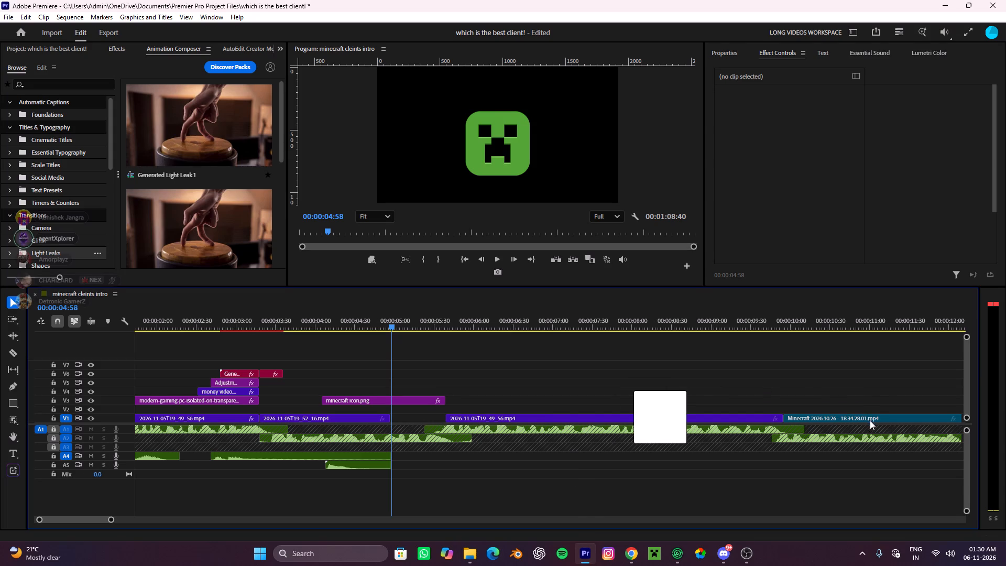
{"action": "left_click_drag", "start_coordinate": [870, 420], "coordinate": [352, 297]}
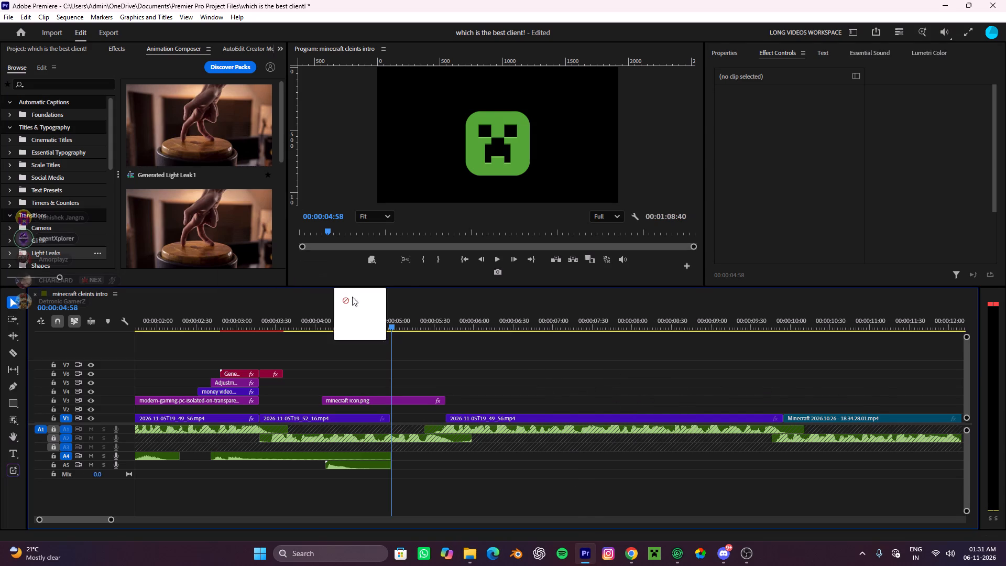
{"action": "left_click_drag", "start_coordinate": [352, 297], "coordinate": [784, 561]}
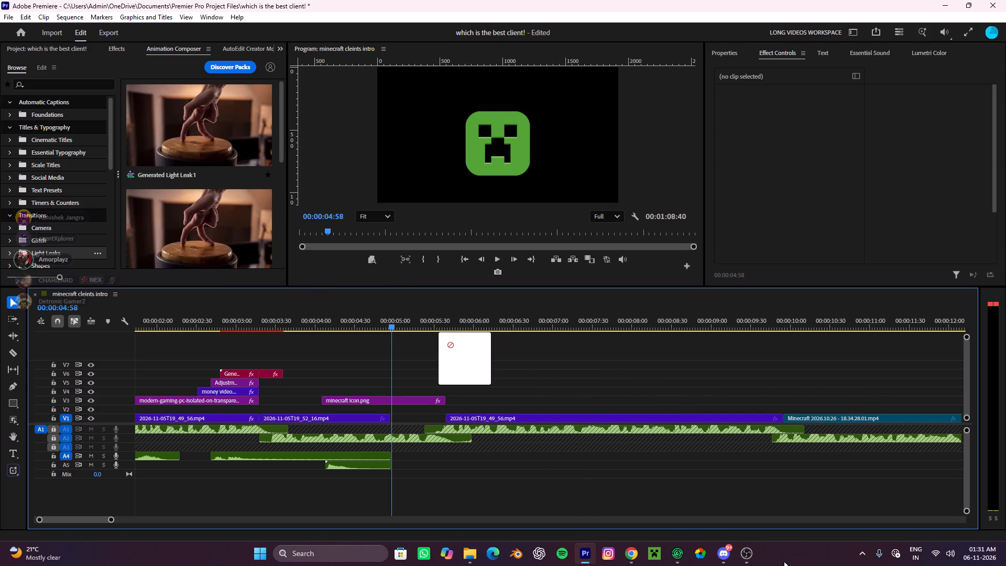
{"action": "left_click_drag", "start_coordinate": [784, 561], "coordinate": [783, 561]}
{"action": "left_click", "coordinate": [49, 49]}
{"action": "scroll", "coordinate": [505, 441], "scroll_direction": "down", "scroll_amount": 2}
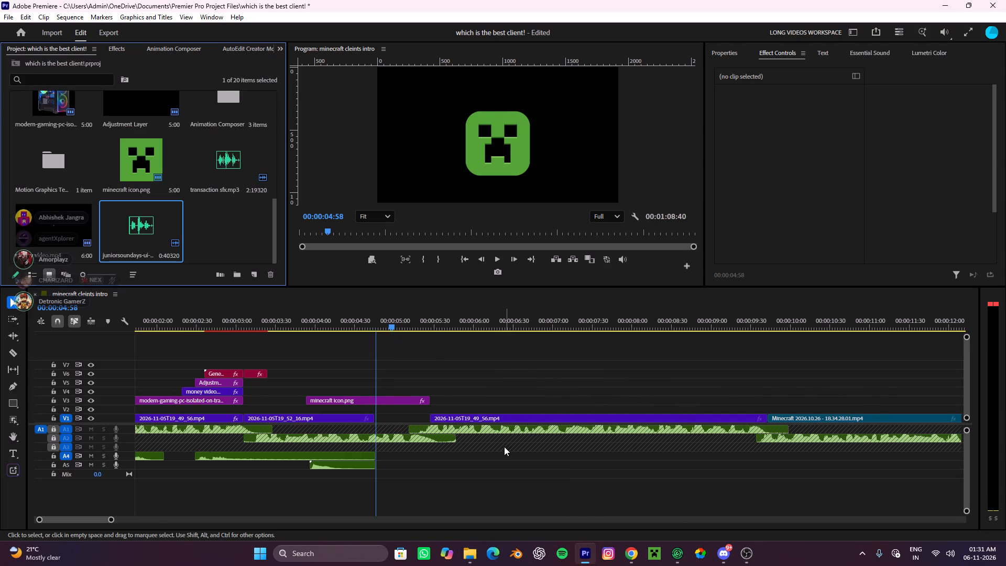
{"action": "scroll", "coordinate": [504, 447], "scroll_direction": "down", "scroll_amount": 12}
{"action": "left_click", "coordinate": [474, 551]}
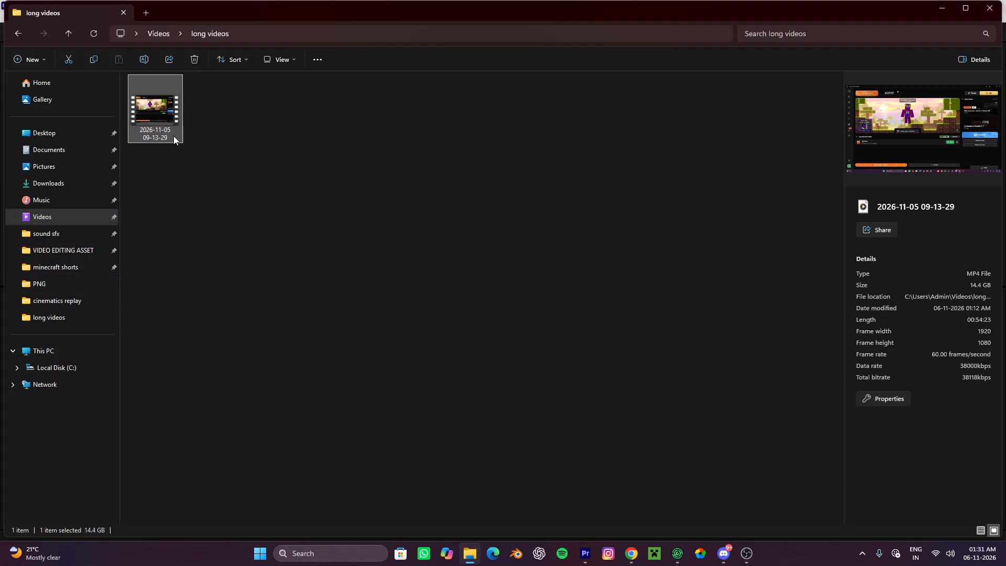
{"action": "left_click_drag", "start_coordinate": [168, 116], "coordinate": [552, 504]}
{"action": "left_click_drag", "start_coordinate": [552, 504], "coordinate": [587, 555]}
{"action": "left_click_drag", "start_coordinate": [587, 555], "coordinate": [207, 241]}
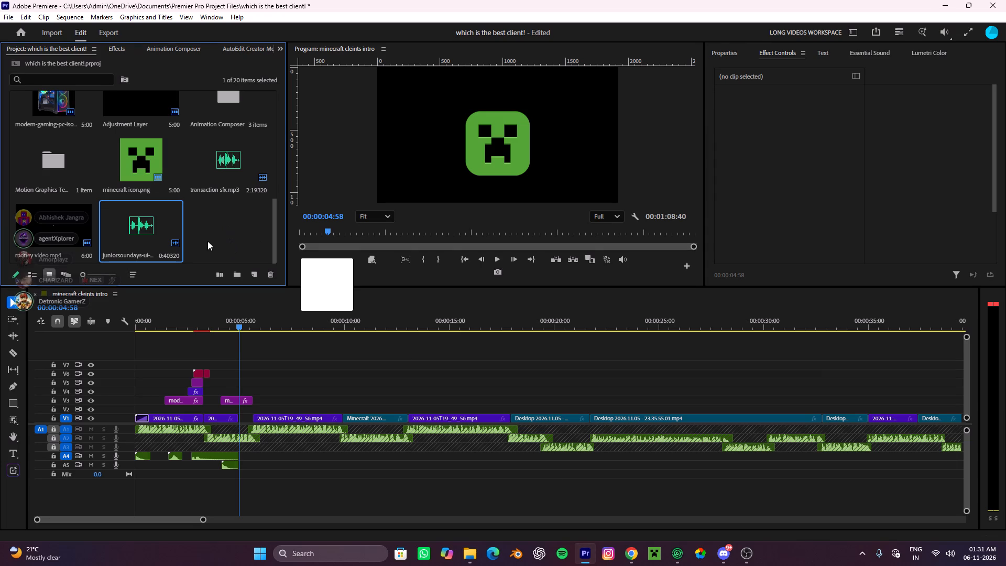
{"action": "left_click_drag", "start_coordinate": [207, 241], "coordinate": [226, 244]}
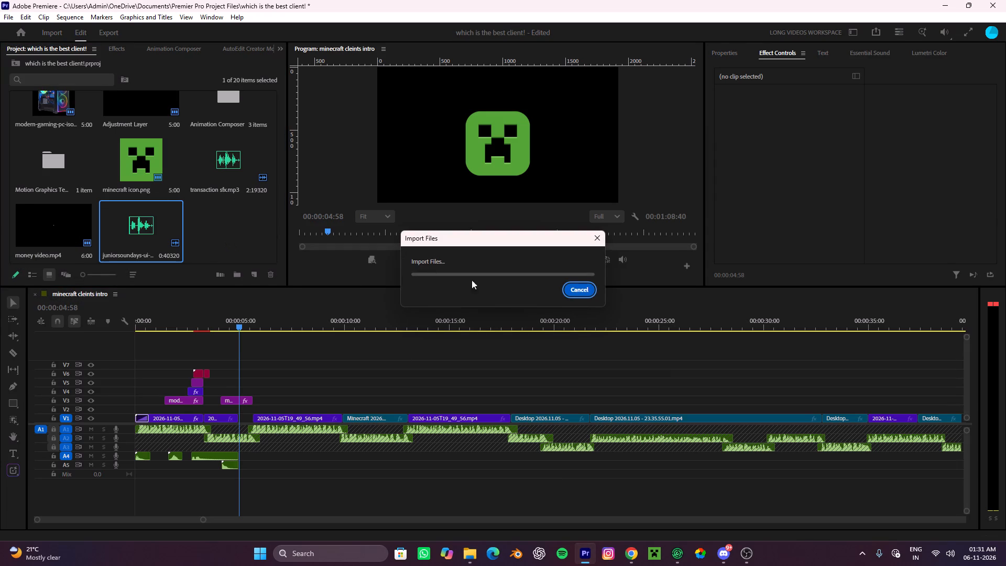
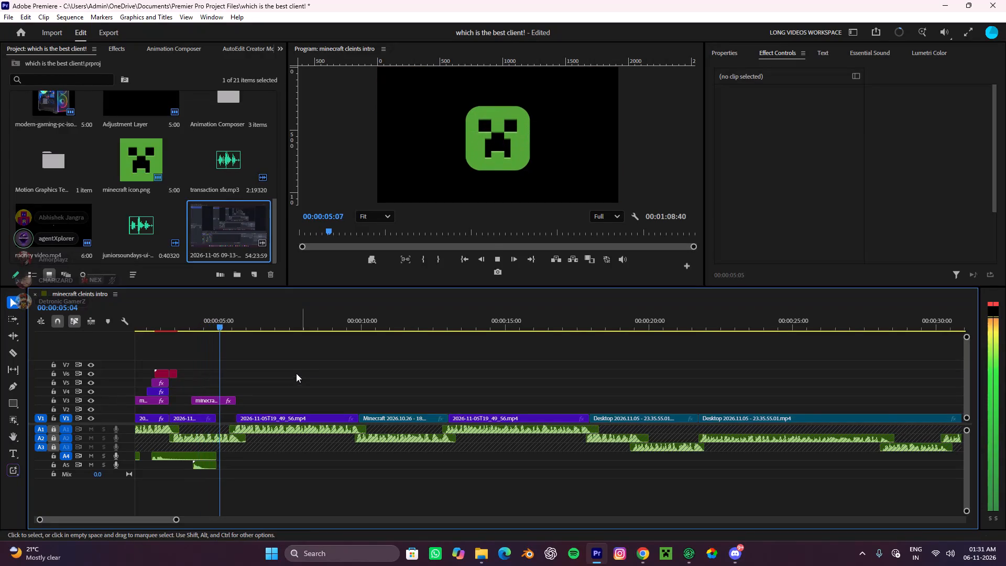
Stop playback and remove the UI sound clip under the Minecraft icon from A5.
{"action": "key", "text": "space"}
{"action": "scroll", "coordinate": [237, 413], "scroll_direction": "up", "scroll_amount": 14, "text": "alt"}
{"action": "left_click_drag", "start_coordinate": [363, 494], "coordinate": [349, 488]}
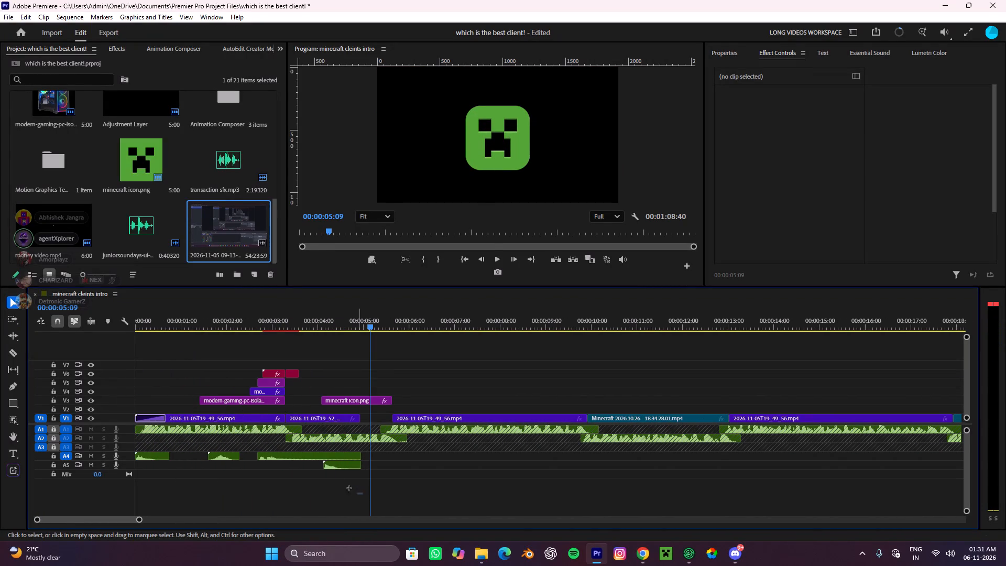
{"action": "left_click_drag", "start_coordinate": [349, 488], "coordinate": [320, 464]}
{"action": "key", "text": "ctrl+x"}
{"action": "scroll", "coordinate": [285, 468], "scroll_direction": "up", "scroll_amount": 6}
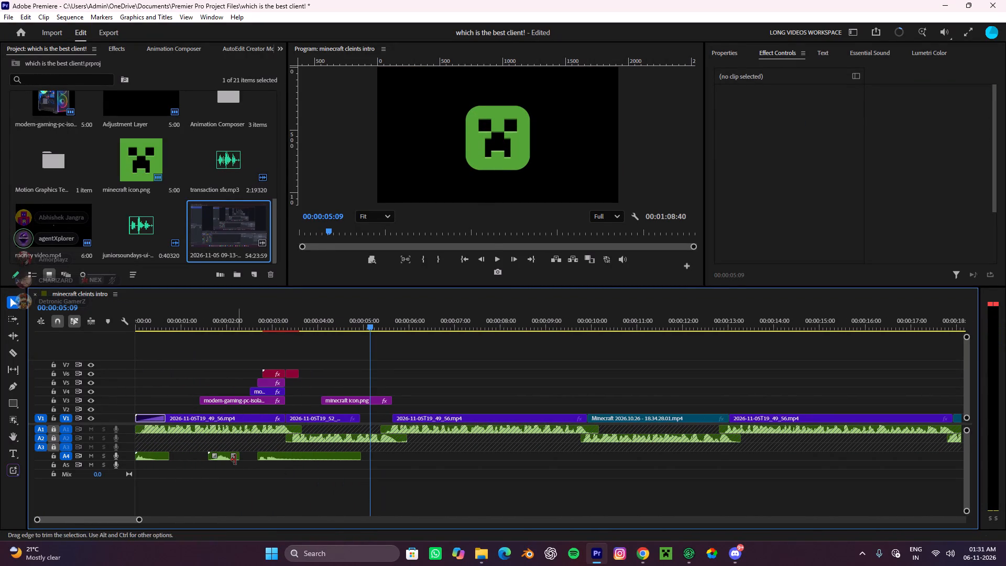
Duplicate the Swoosh Transition 03 clip from A4 onto A5, starting with the minecraft icon.png clip, and play that section back.
{"action": "left_click", "coordinate": [230, 458]}
{"action": "left_click", "coordinate": [225, 456]}
{"action": "left_click_drag", "start_coordinate": [225, 456], "coordinate": [330, 468], "text": "alt"}
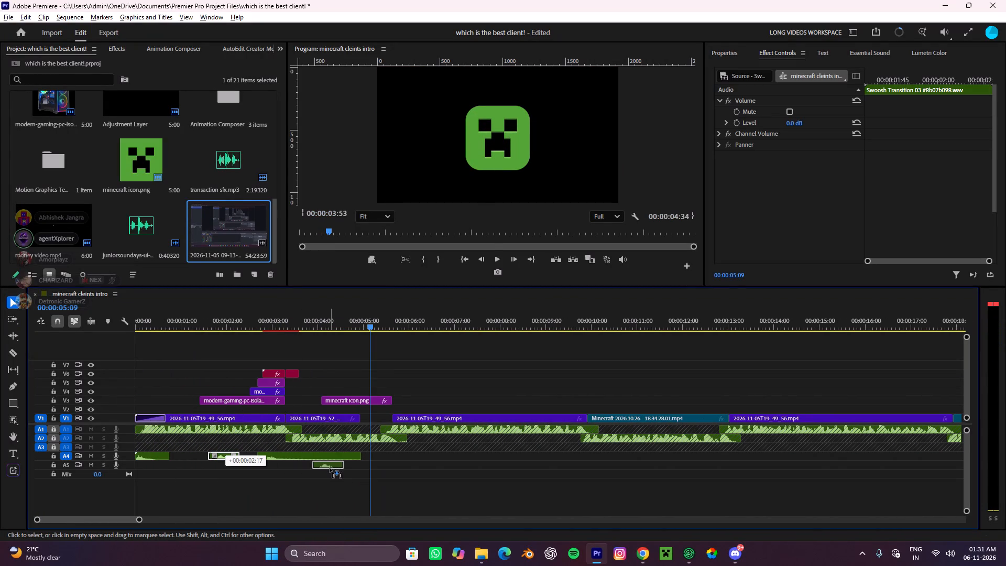
{"action": "left_click_drag", "start_coordinate": [330, 468], "coordinate": [340, 468], "text": "alt"}
{"action": "left_click_drag", "start_coordinate": [376, 323], "coordinate": [311, 369]}
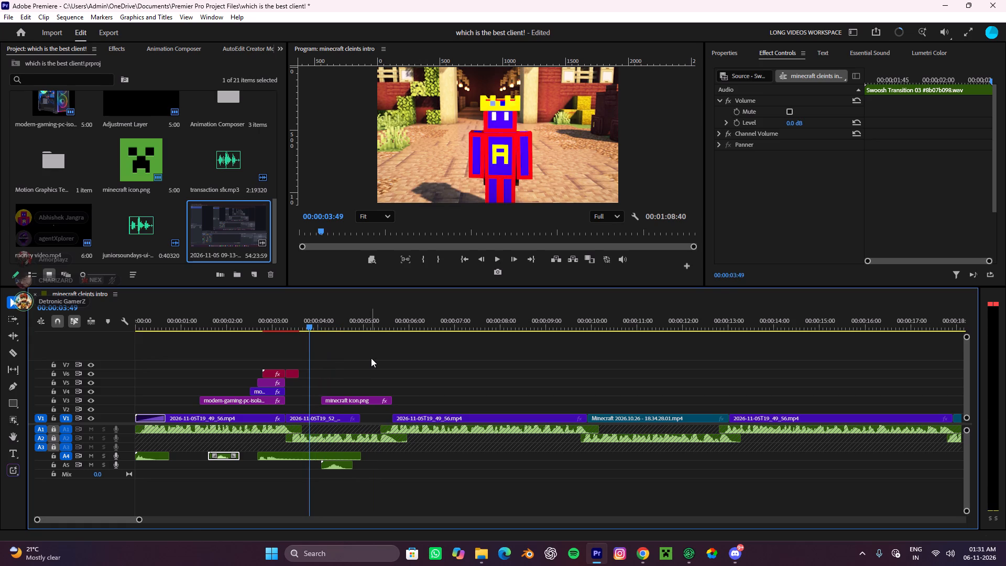
{"action": "left_click", "coordinate": [371, 358]}
{"action": "key", "text": "space"}
{"action": "key", "text": "space"}
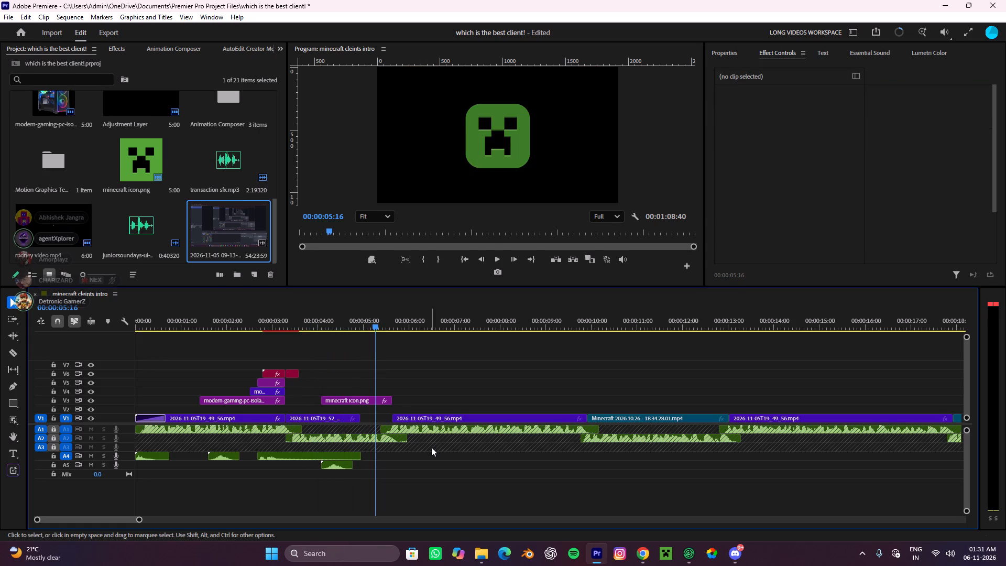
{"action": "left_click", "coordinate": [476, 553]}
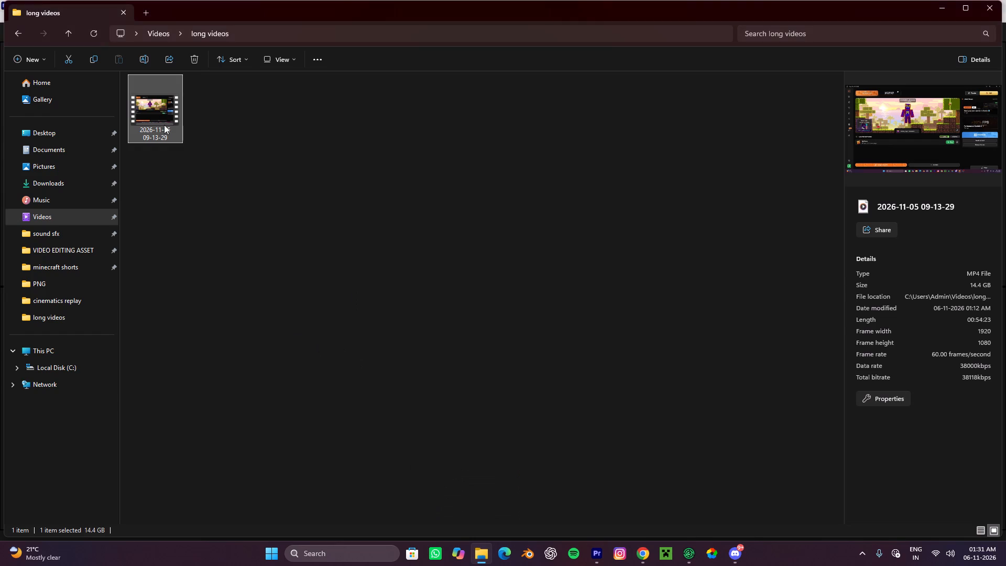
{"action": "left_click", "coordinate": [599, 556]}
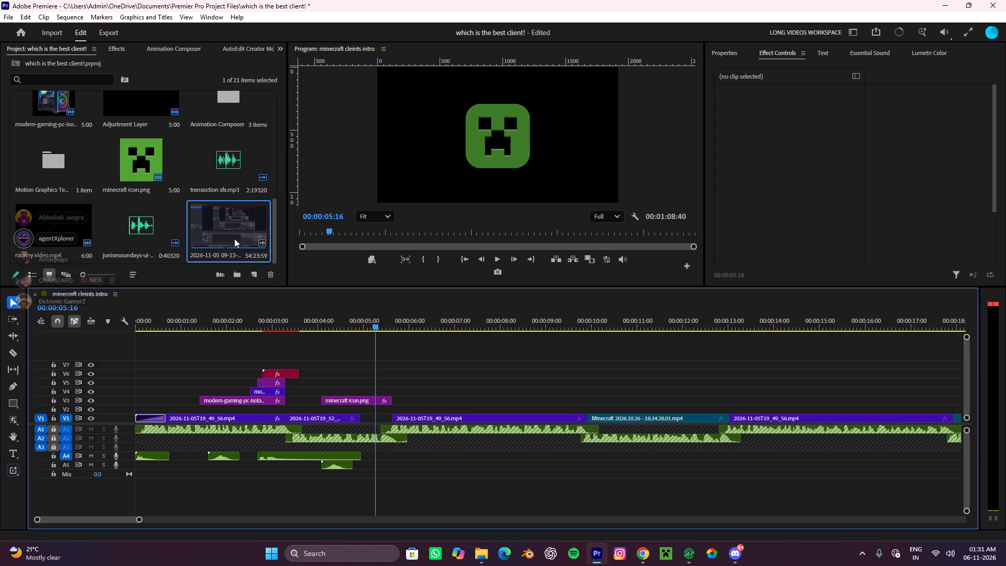
{"action": "left_click", "coordinate": [251, 245]}
{"action": "double_click", "coordinate": [229, 230]}
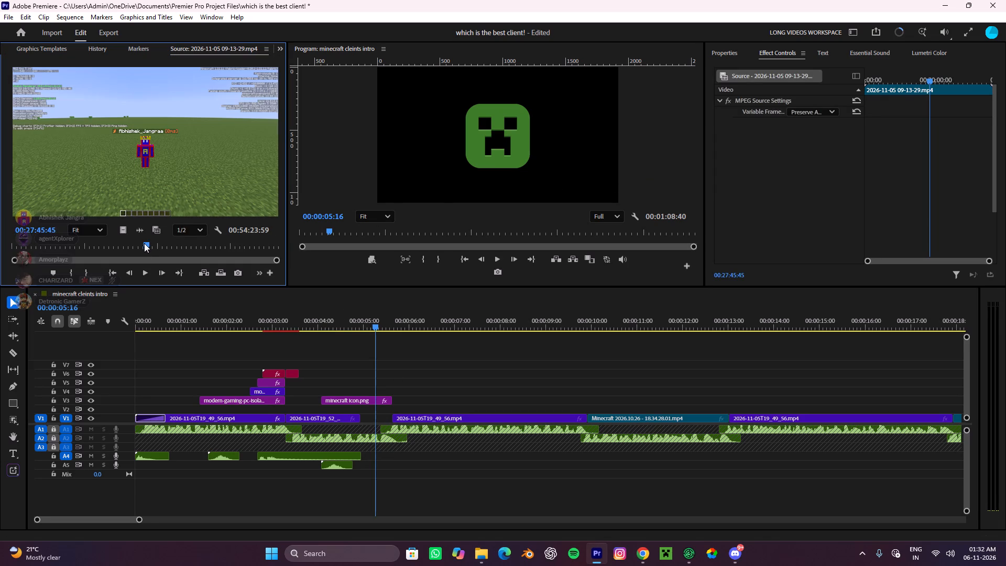
{"action": "left_click_drag", "start_coordinate": [145, 243], "coordinate": [169, 255]}
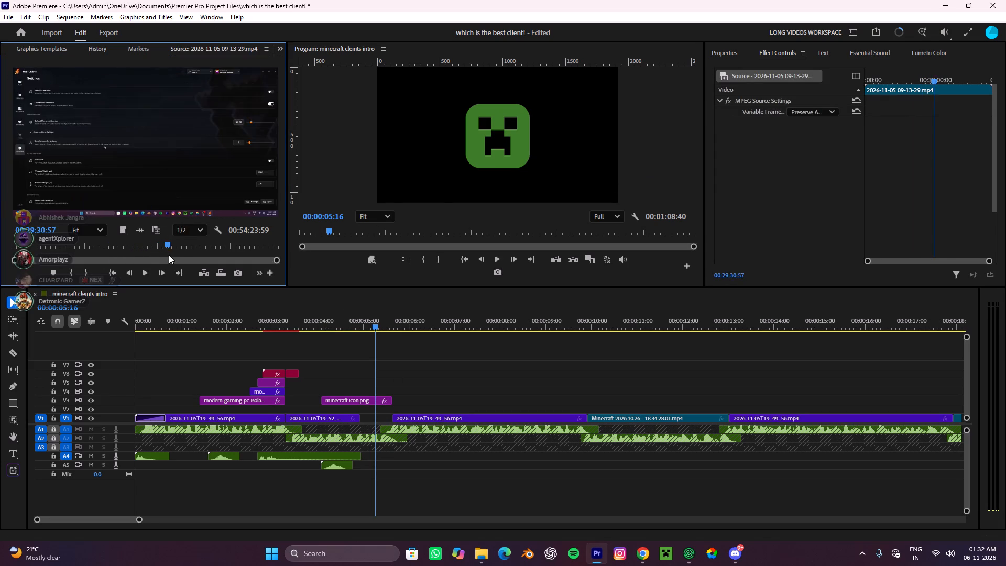
{"action": "left_click_drag", "start_coordinate": [169, 255], "coordinate": [220, 252]}
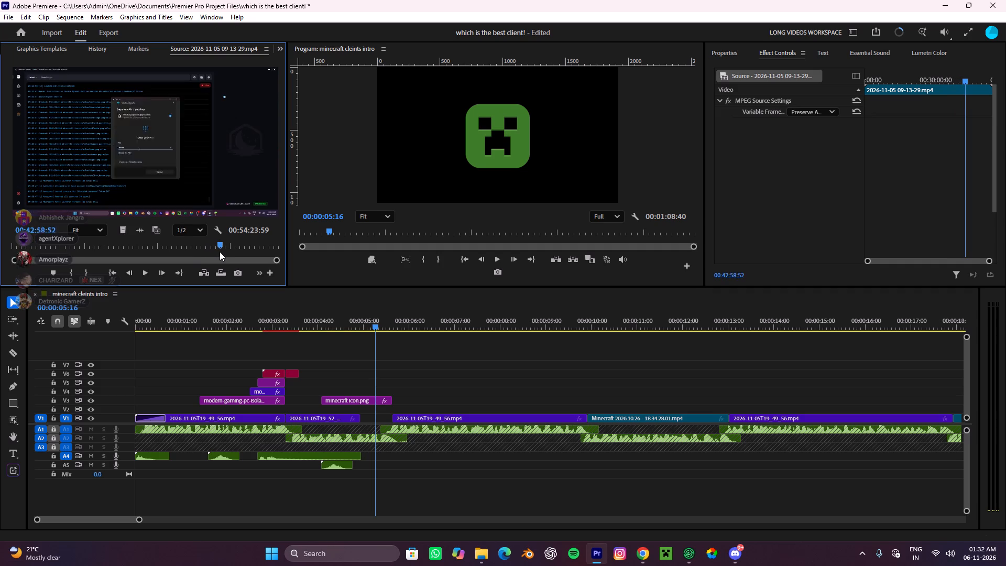
{"action": "left_click_drag", "start_coordinate": [220, 252], "coordinate": [256, 249]}
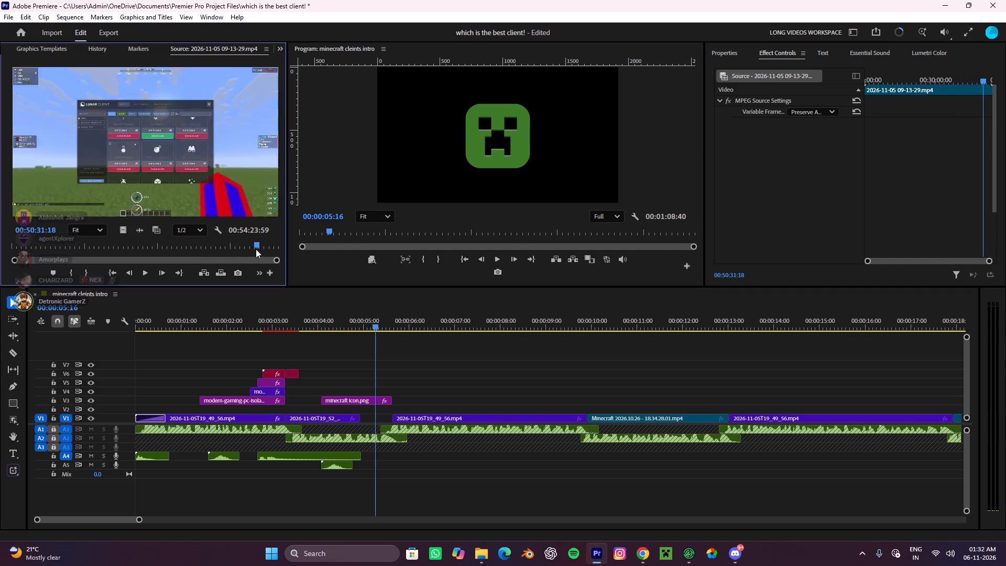
{"action": "left_click_drag", "start_coordinate": [256, 249], "coordinate": [246, 253]}
{"action": "left_click_drag", "start_coordinate": [244, 243], "coordinate": [244, 245]}
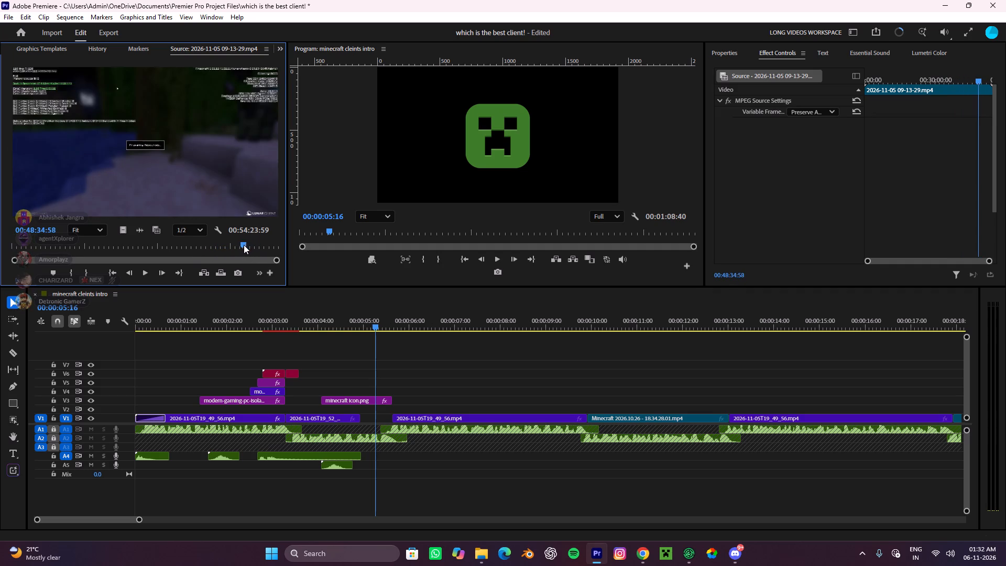
{"action": "left_click_drag", "start_coordinate": [244, 245], "coordinate": [236, 253]}
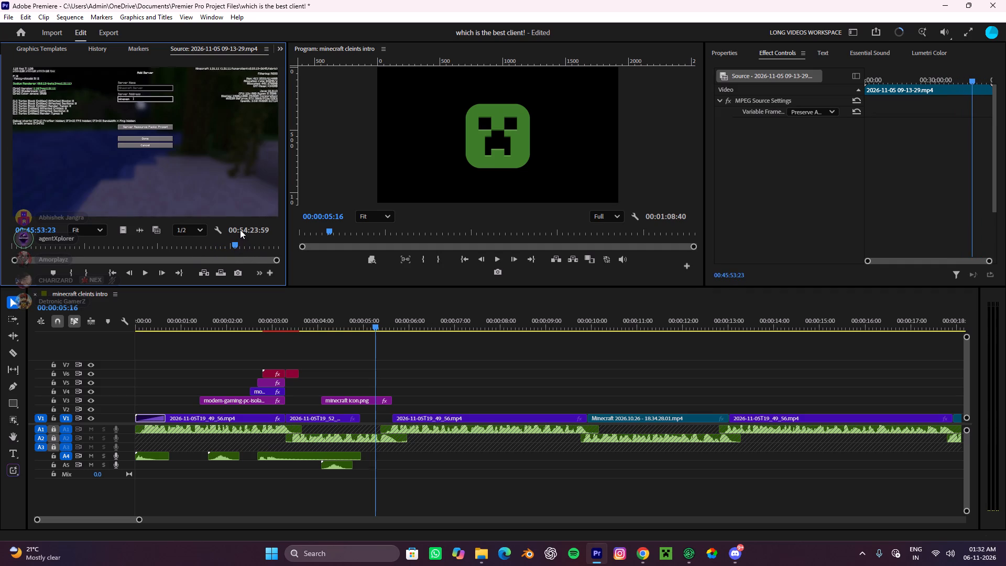
{"action": "key", "text": "i"}
{"action": "key", "text": "space"}
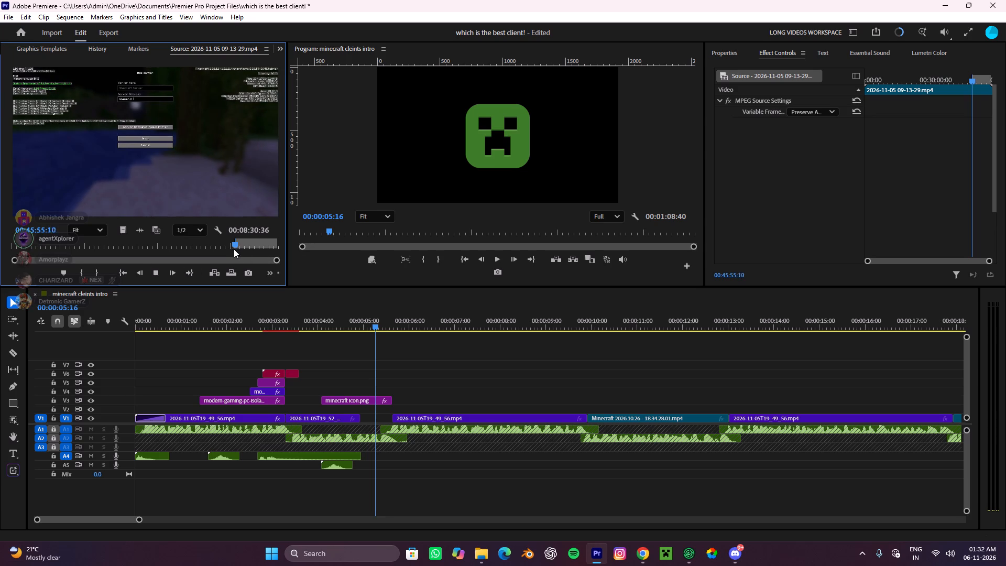
Mark the sky-island gameplay in the recording with a new In point at about 00:47:06 and an Out point at 00:47:28:57.
{"action": "left_click_drag", "start_coordinate": [235, 245], "coordinate": [238, 252]}
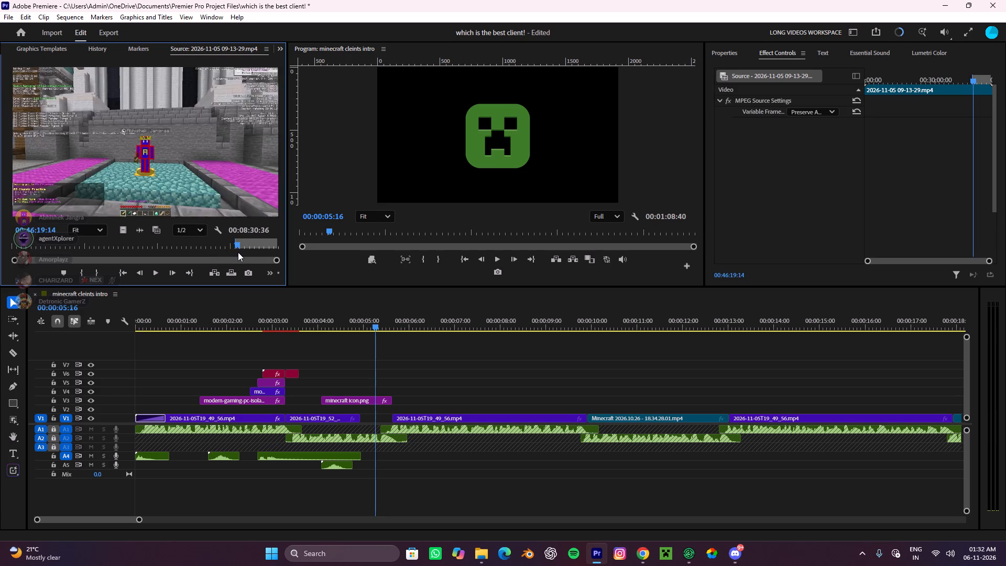
{"action": "left_click_drag", "start_coordinate": [238, 252], "coordinate": [238, 255]}
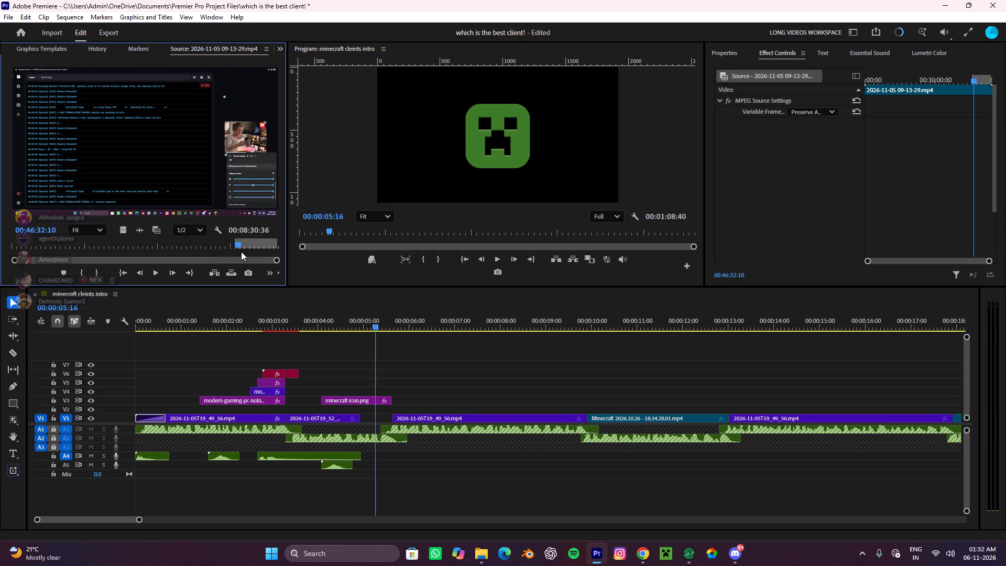
{"action": "left_click", "coordinate": [153, 276]}
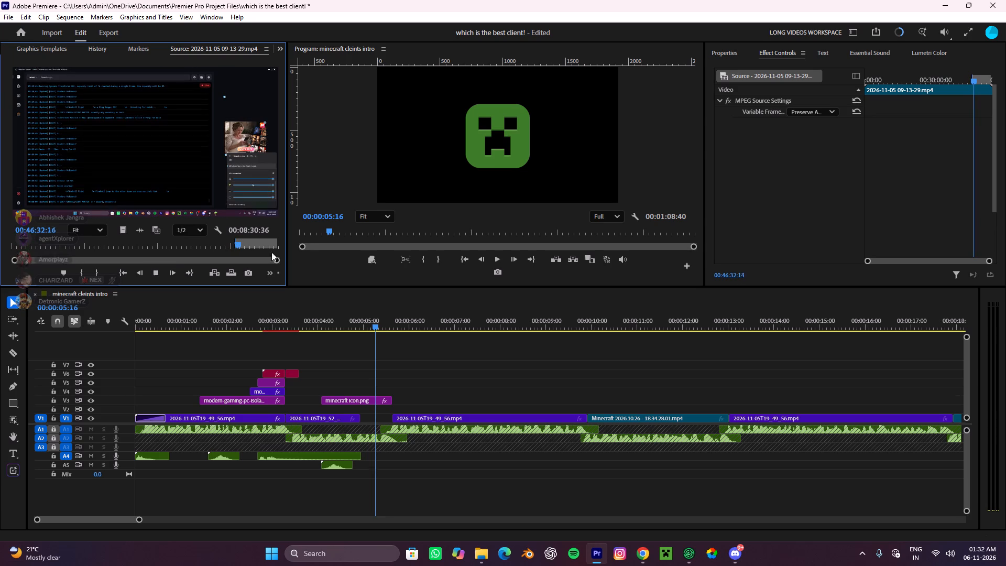
{"action": "left_click_drag", "start_coordinate": [238, 245], "coordinate": [241, 257]}
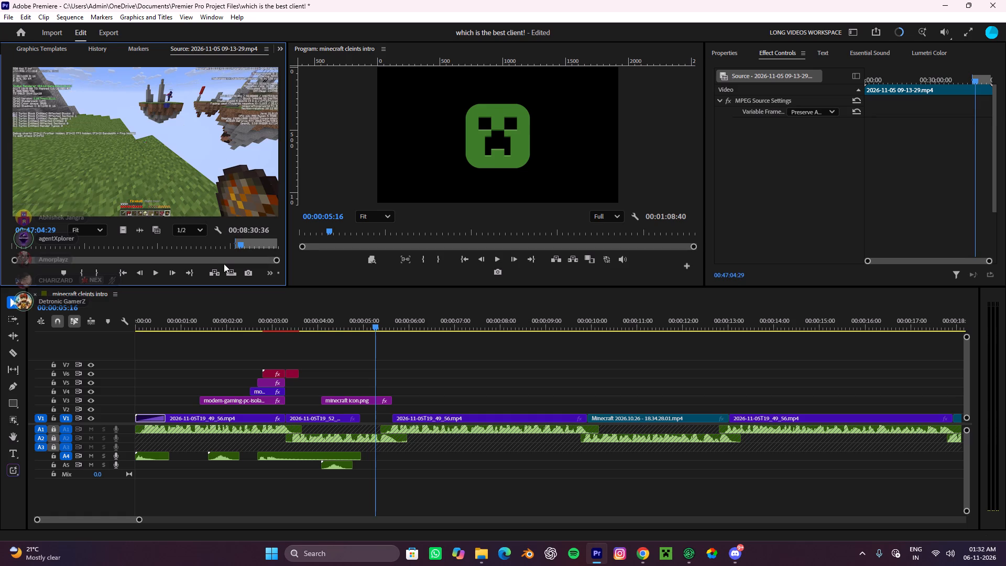
{"action": "key", "text": "space"}
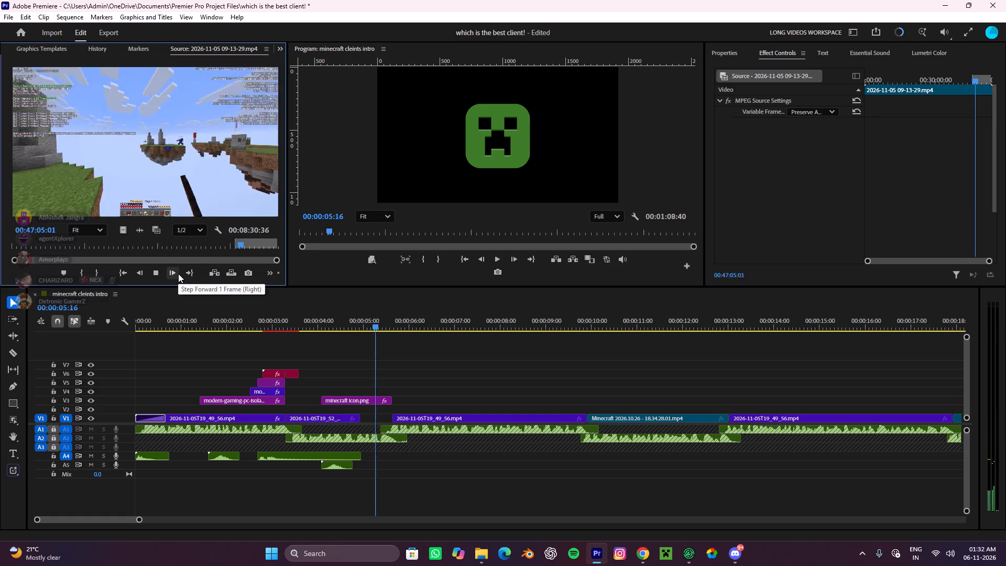
{"action": "key", "text": "i"}
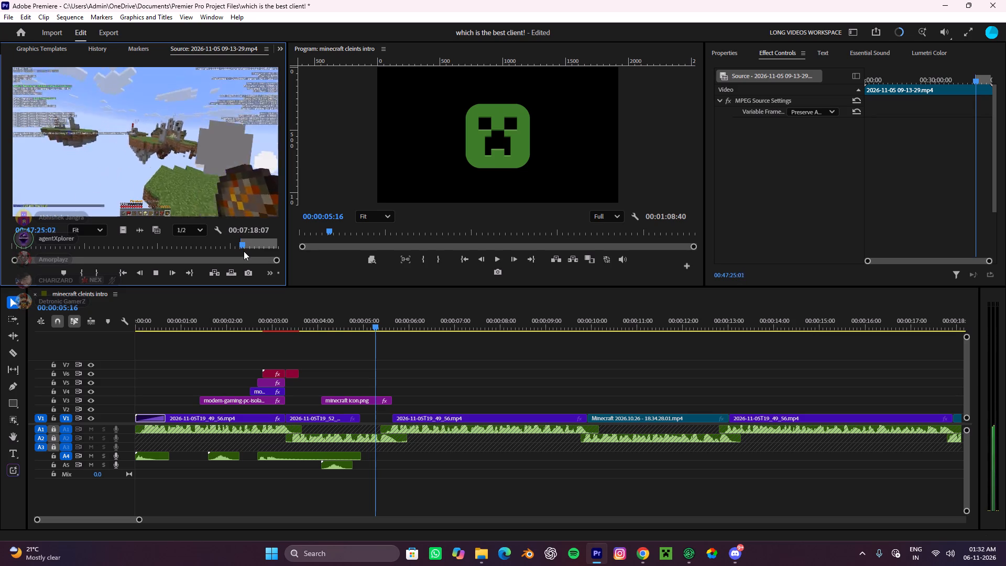
{"action": "key", "text": "space"}
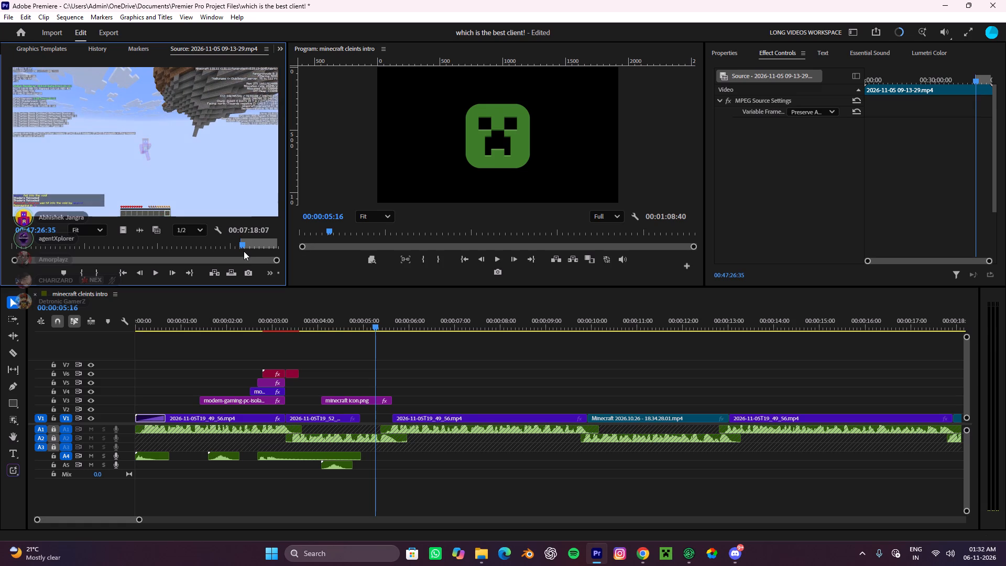
{"action": "key", "text": "space"}
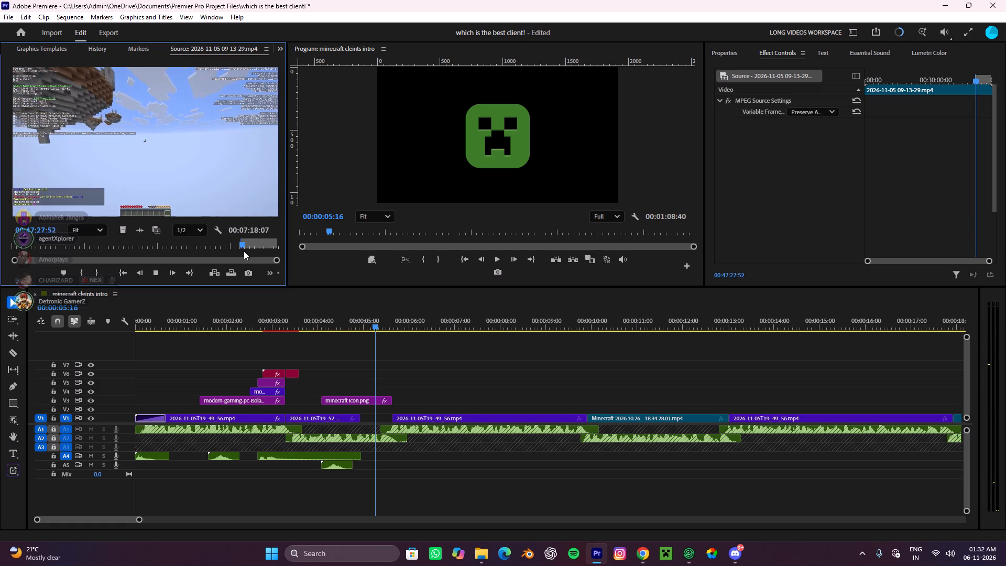
{"action": "key", "text": "space"}
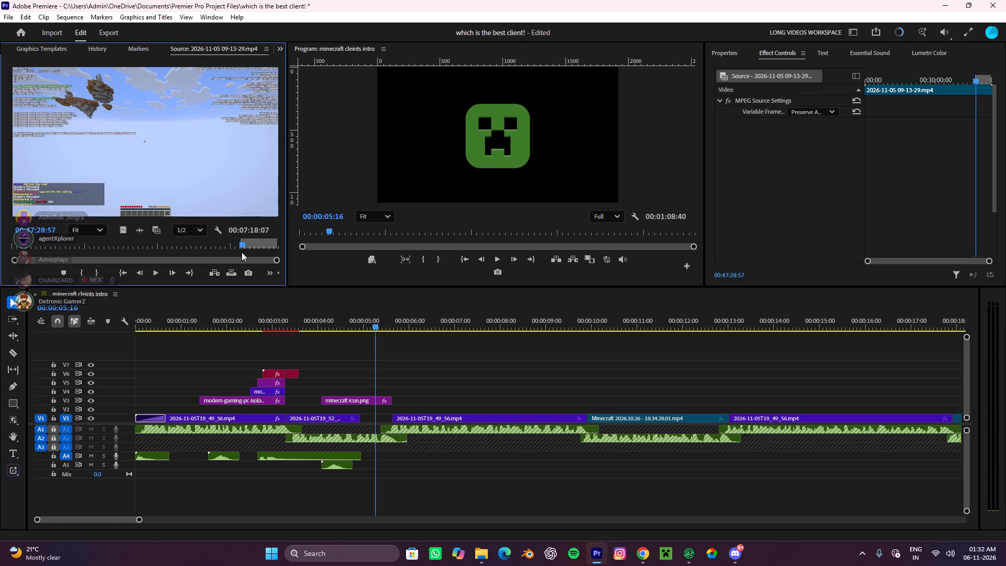
{"action": "key", "text": "o"}
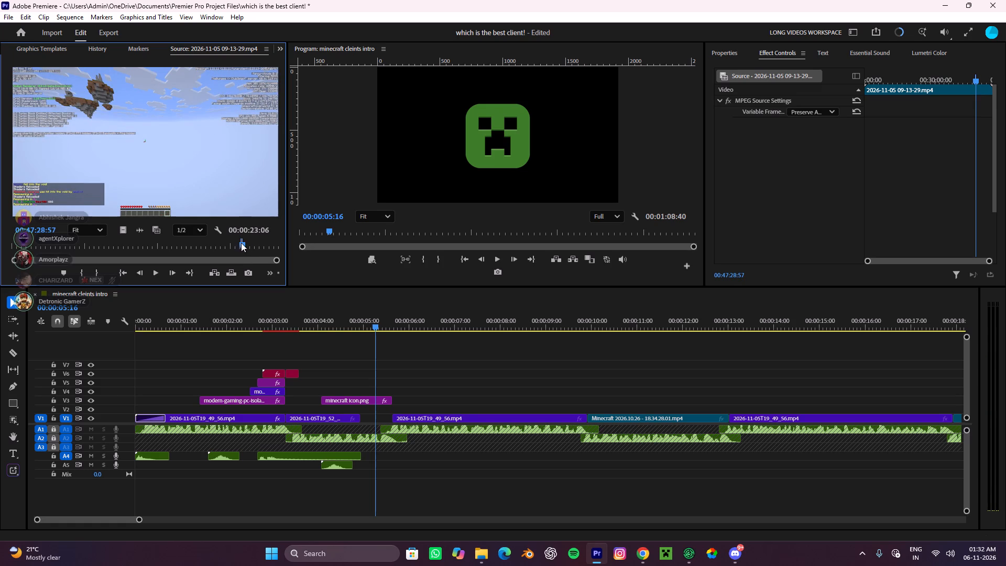
Place the marked section of the recording on V4 with its audio on A6, starting at about 8 seconds in the sequence.
{"action": "left_click_drag", "start_coordinate": [145, 181], "coordinate": [382, 404]}
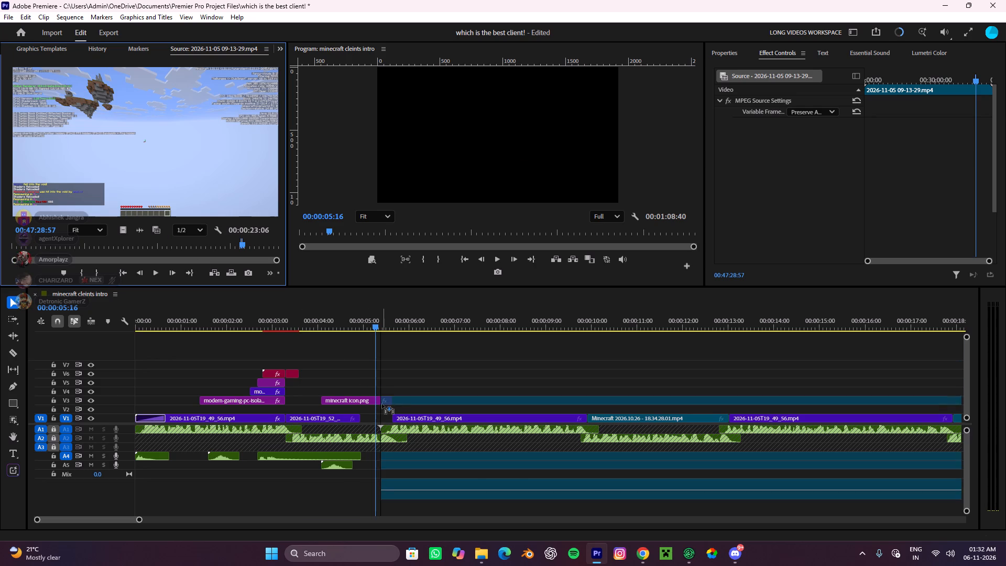
{"action": "left_click_drag", "start_coordinate": [382, 404], "coordinate": [521, 390]}
{"action": "scroll", "coordinate": [521, 390], "scroll_direction": "down", "scroll_amount": 11, "text": "alt"}
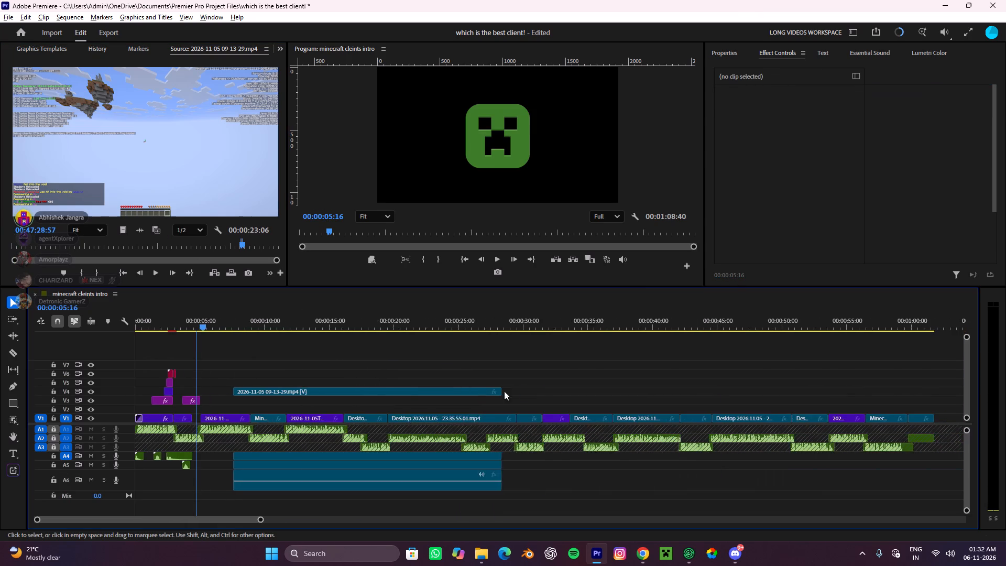
{"action": "scroll", "coordinate": [379, 385], "scroll_direction": "down", "scroll_amount": 4, "text": "alt"}
{"action": "scroll", "coordinate": [237, 379], "scroll_direction": "up", "scroll_amount": 2, "text": "alt"}
{"action": "scroll", "coordinate": [237, 379], "scroll_direction": "down", "scroll_amount": 1, "text": "alt"}
{"action": "scroll", "coordinate": [237, 379], "scroll_direction": "up", "scroll_amount": 14, "text": "alt"}
Unlink the recording's video from its audio and delete the audio on A6.
{"action": "left_click", "coordinate": [329, 392]}
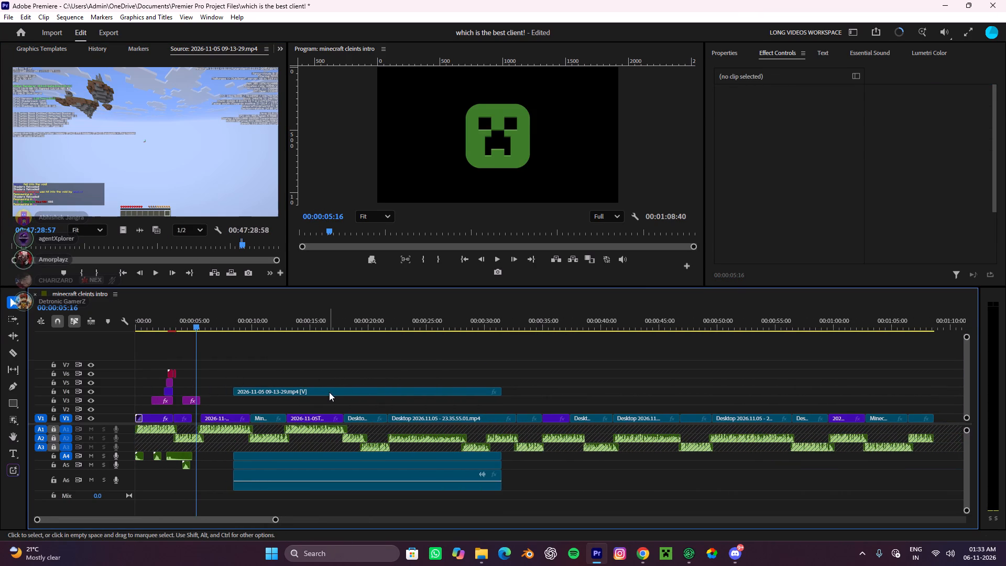
{"action": "right_click", "coordinate": [329, 392]}
{"action": "left_click", "coordinate": [365, 202]}
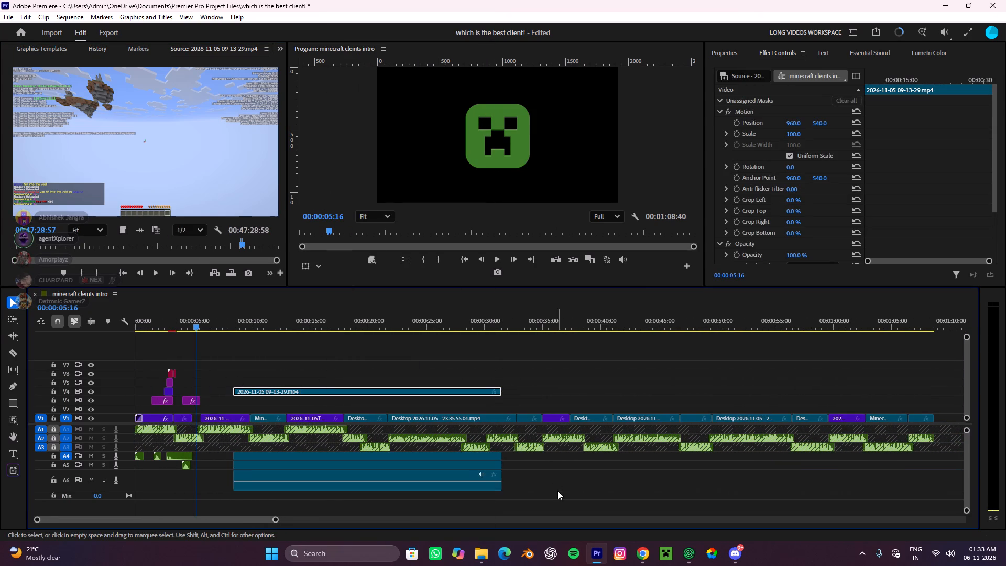
{"action": "left_click_drag", "start_coordinate": [557, 494], "coordinate": [474, 454]}
{"action": "key", "text": "ctrl+x"}
Cut the recording on V4 at 00:00:23:49 and delete the part before the cut.
{"action": "left_click_drag", "start_coordinate": [190, 318], "coordinate": [338, 363]}
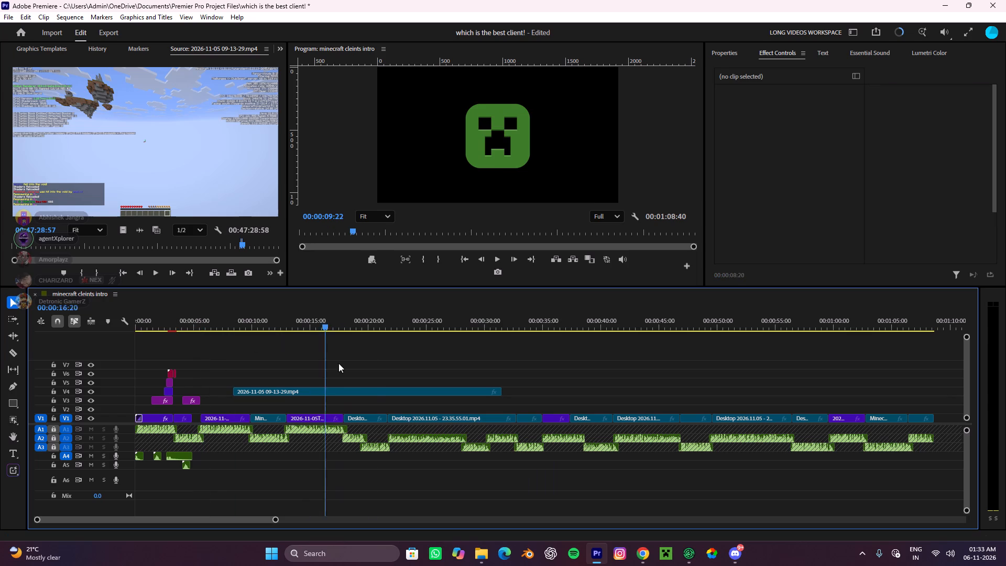
{"action": "left_click_drag", "start_coordinate": [338, 363], "coordinate": [414, 382]}
{"action": "key", "text": "c"}
{"action": "left_click", "coordinate": [412, 392]}
{"action": "key", "text": "v"}
{"action": "left_click", "coordinate": [368, 390]}
{"action": "key", "text": "ctrl+x"}
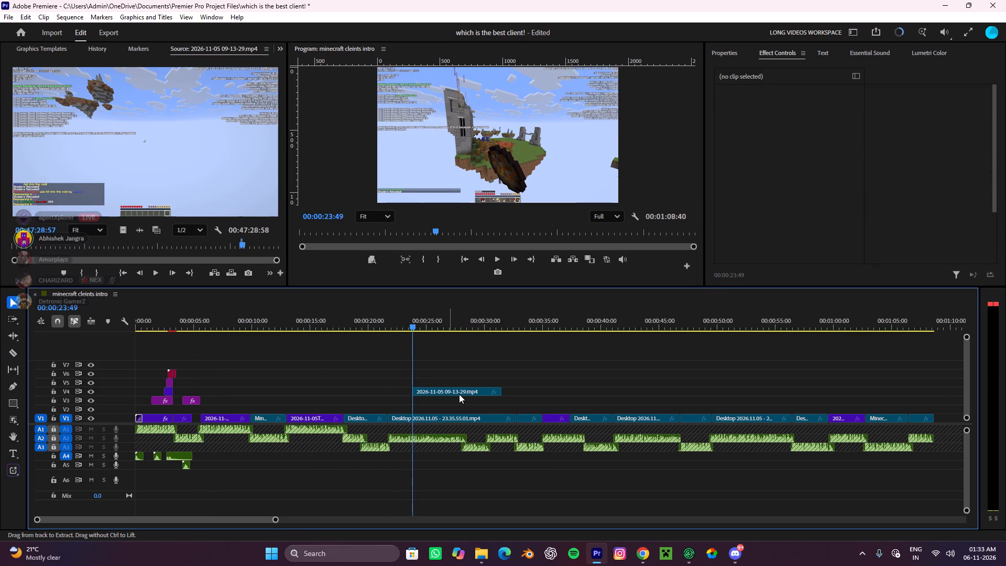
Move the remaining recording clip to V2 under the Minecraft icon, starting where the V1 clip 2026-11-05T19_52_16.mp4 ends.
{"action": "left_click", "coordinate": [449, 392]}
{"action": "left_click_drag", "start_coordinate": [446, 391], "coordinate": [223, 408]}
{"action": "scroll", "coordinate": [180, 401], "scroll_direction": "up", "scroll_amount": 10, "text": "alt"}
{"action": "left_click", "coordinate": [243, 319]}
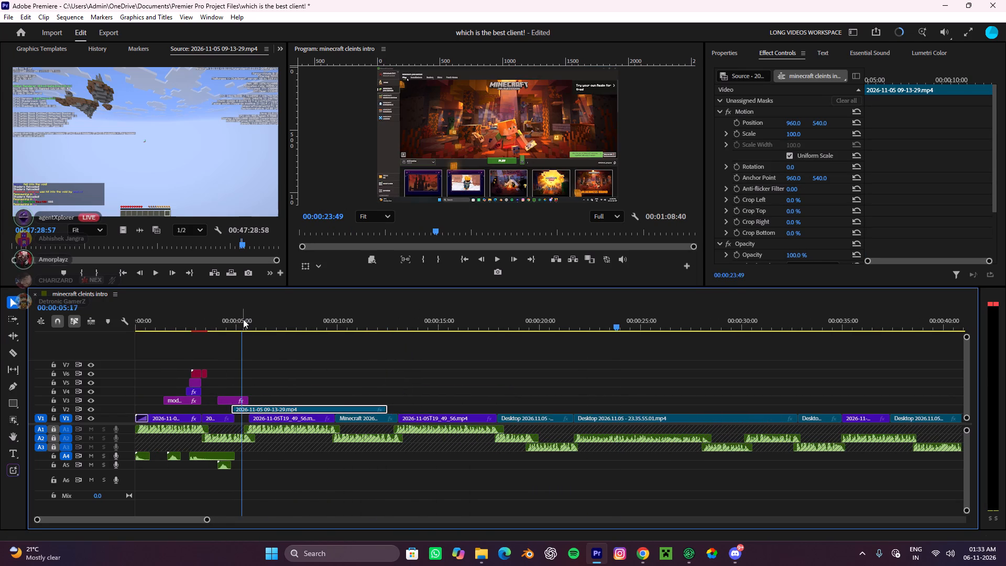
{"action": "scroll", "coordinate": [223, 370], "scroll_direction": "up", "scroll_amount": 15, "text": "alt"}
{"action": "left_click", "coordinate": [298, 411]}
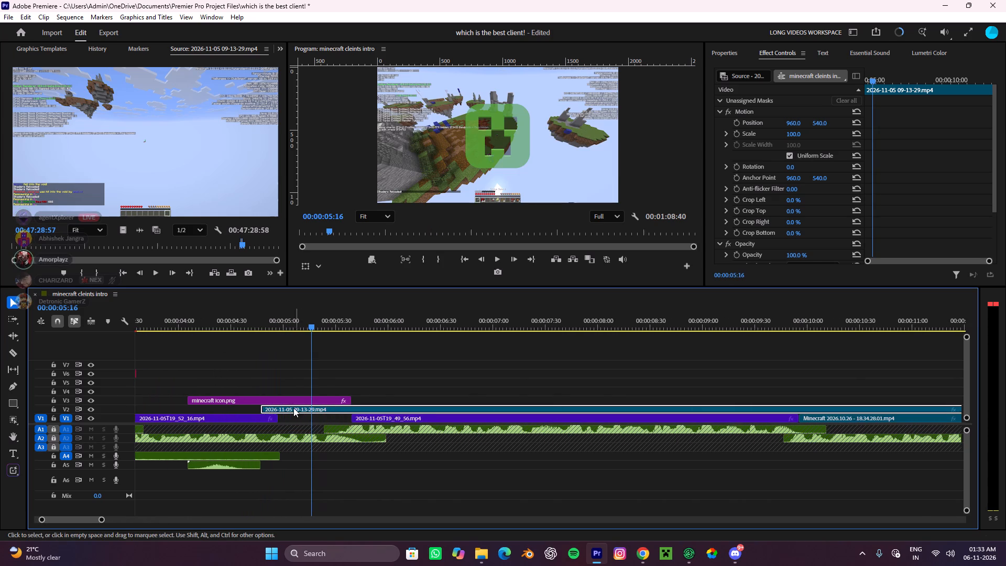
{"action": "left_click_drag", "start_coordinate": [293, 408], "coordinate": [308, 409]}
Cut the V2 recording where the minecraft icon.png clip ends and delete the part after the cut.
{"action": "key", "text": "c"}
{"action": "left_click", "coordinate": [352, 410]}
{"action": "key", "text": "v"}
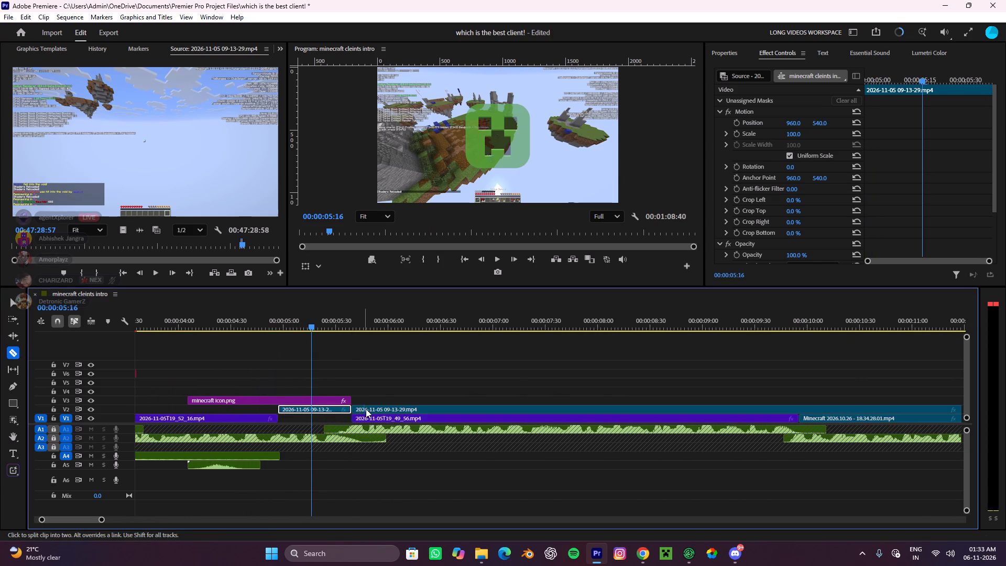
{"action": "left_click", "coordinate": [366, 408]}
{"action": "key", "text": "ctrl+x"}
Move the short recording clip from V2 straight down into the gap on V1.
{"action": "left_click_drag", "start_coordinate": [326, 409], "coordinate": [326, 420]}
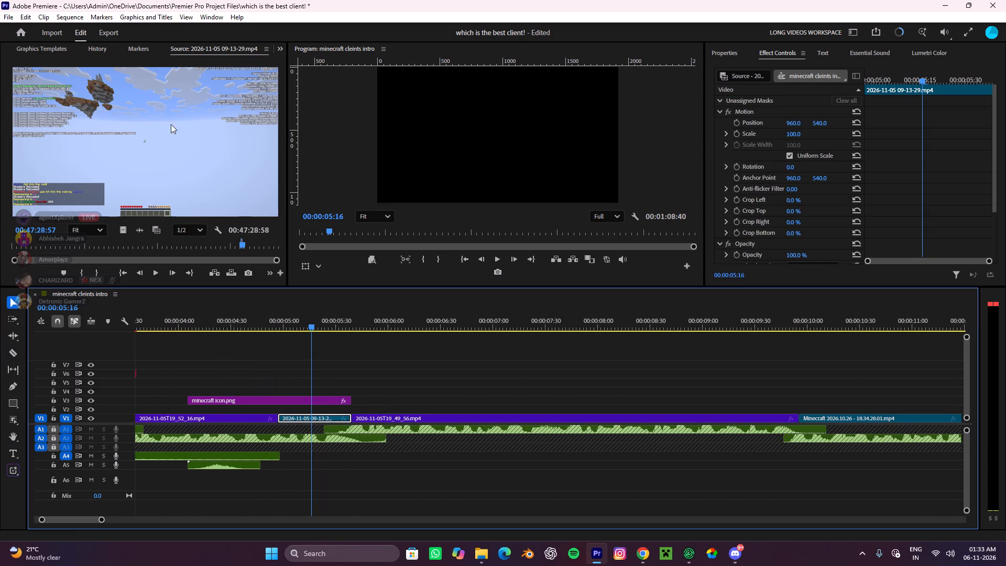
Apply the Cross Dissolve transition on V1 at the cut between 2026-11-05T19_52_16.mp4 and the short recording clip.
{"action": "left_click", "coordinate": [49, 49]}
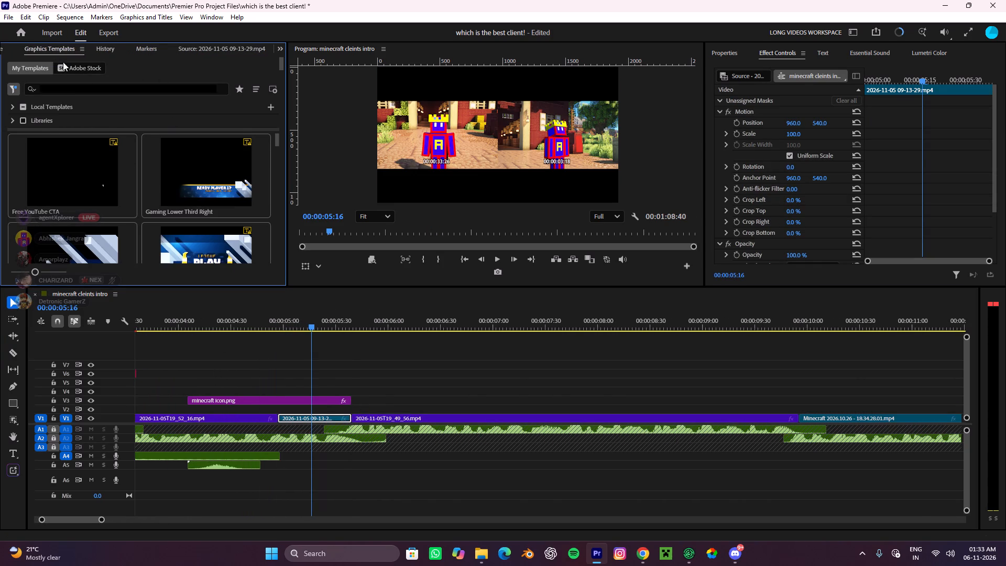
{"action": "scroll", "coordinate": [57, 53], "scroll_direction": "up", "scroll_amount": 11}
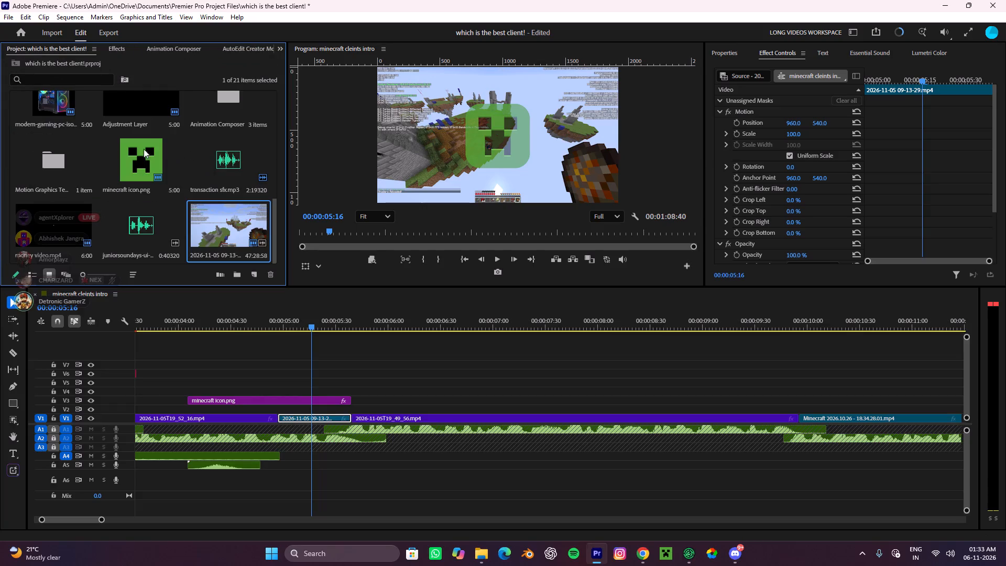
{"action": "left_click", "coordinate": [123, 46]}
{"action": "left_click", "coordinate": [54, 66]}
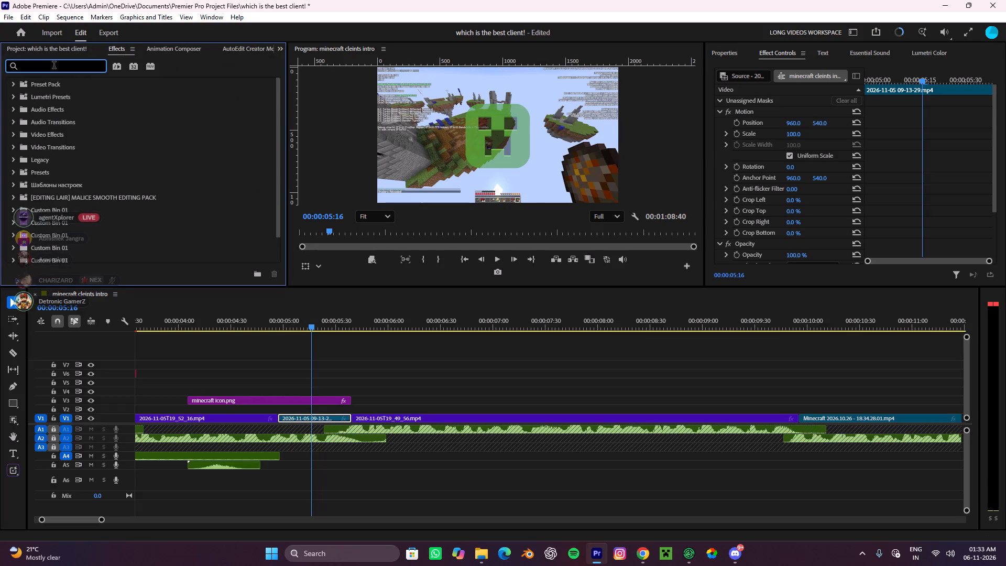
{"action": "type", "text": "CRO"}
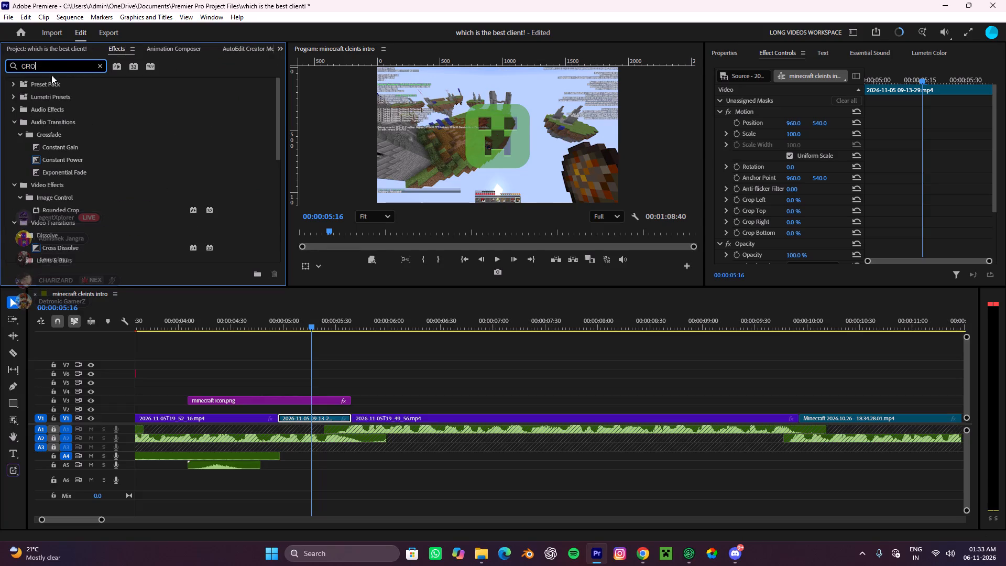
{"action": "key", "text": "s"}
{"action": "key", "text": "s"}
{"action": "scroll", "coordinate": [75, 179], "scroll_direction": "down", "scroll_amount": 5}
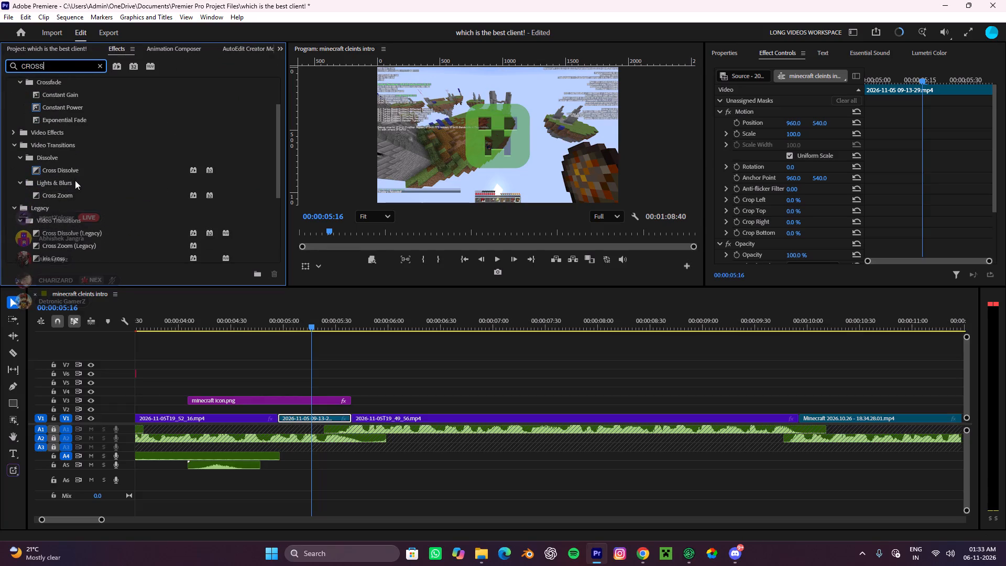
{"action": "left_click_drag", "start_coordinate": [39, 169], "coordinate": [277, 419]}
{"action": "left_click", "coordinate": [449, 382]}
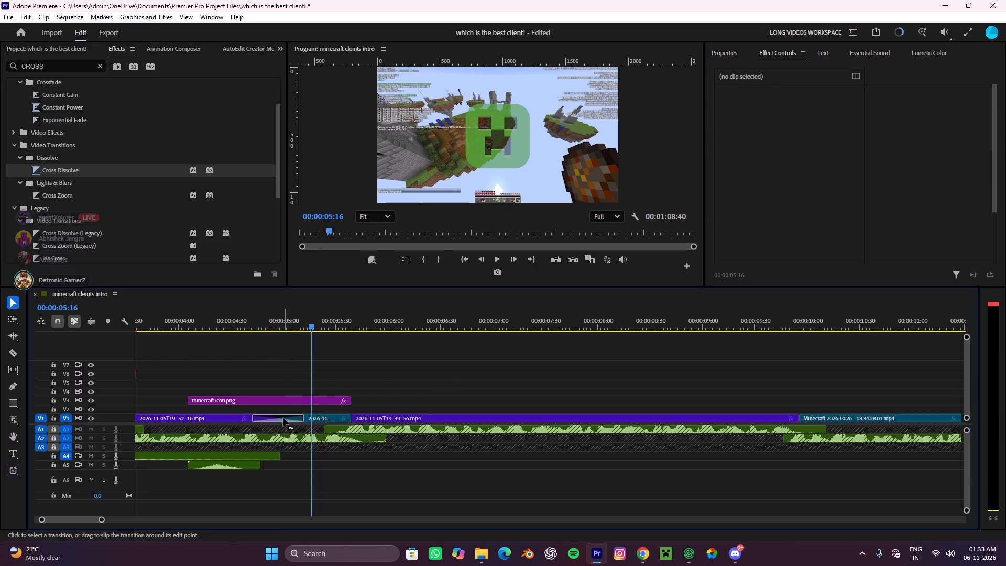
Lengthen the Cross Dissolve to a duration of 00:00:00:52, centred at the cut.
{"action": "left_click", "coordinate": [280, 419]}
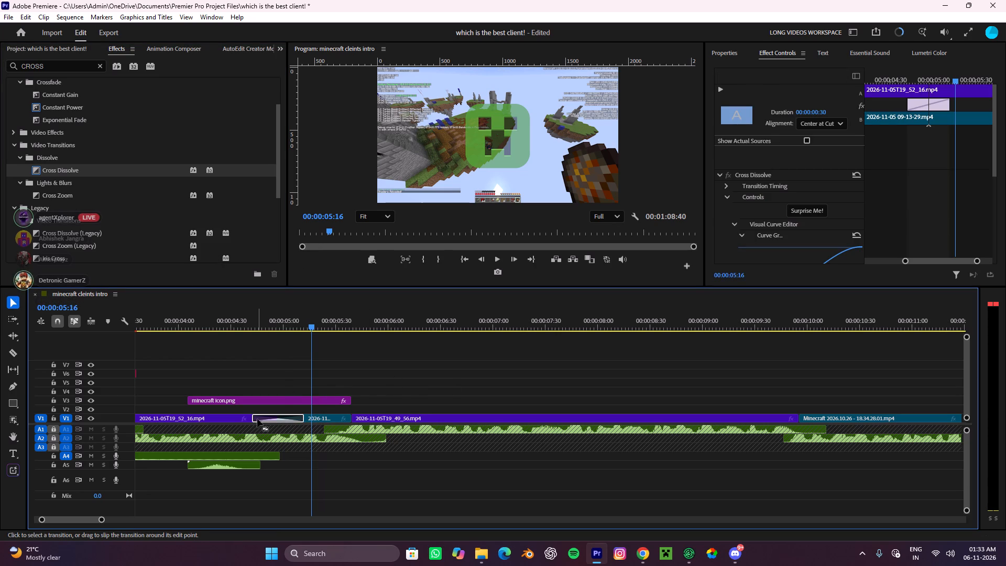
{"action": "left_click_drag", "start_coordinate": [254, 419], "coordinate": [235, 420]}
Play back the section around the Minecraft icon to review the lengthened dissolve and the cut to the following clip.
{"action": "left_click_drag", "start_coordinate": [314, 327], "coordinate": [204, 377]}
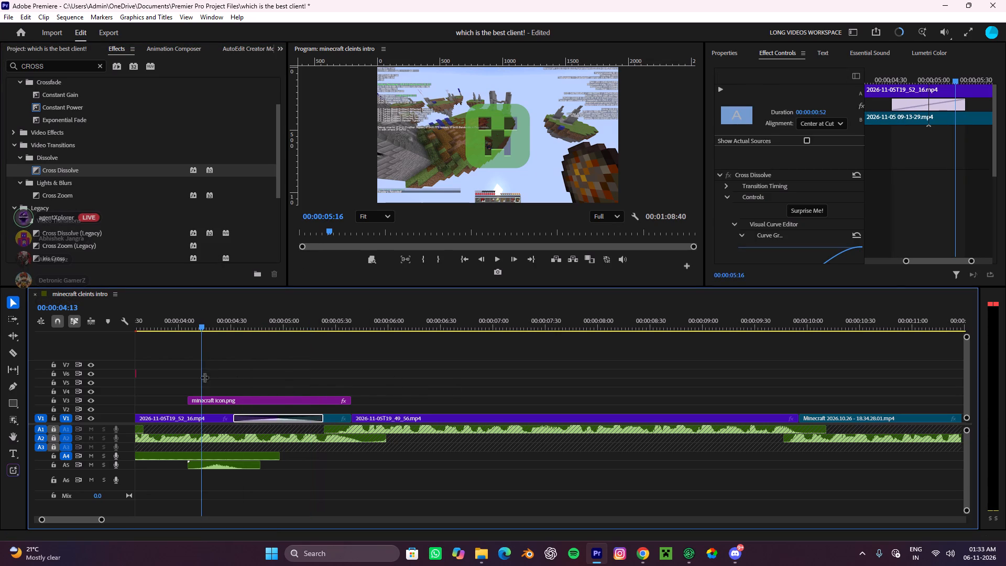
{"action": "key", "text": "space"}
{"action": "scroll", "coordinate": [258, 376], "scroll_direction": "down", "scroll_amount": 7, "text": "alt"}
{"action": "left_click", "coordinate": [318, 376]}
{"action": "left_click", "coordinate": [356, 378]}
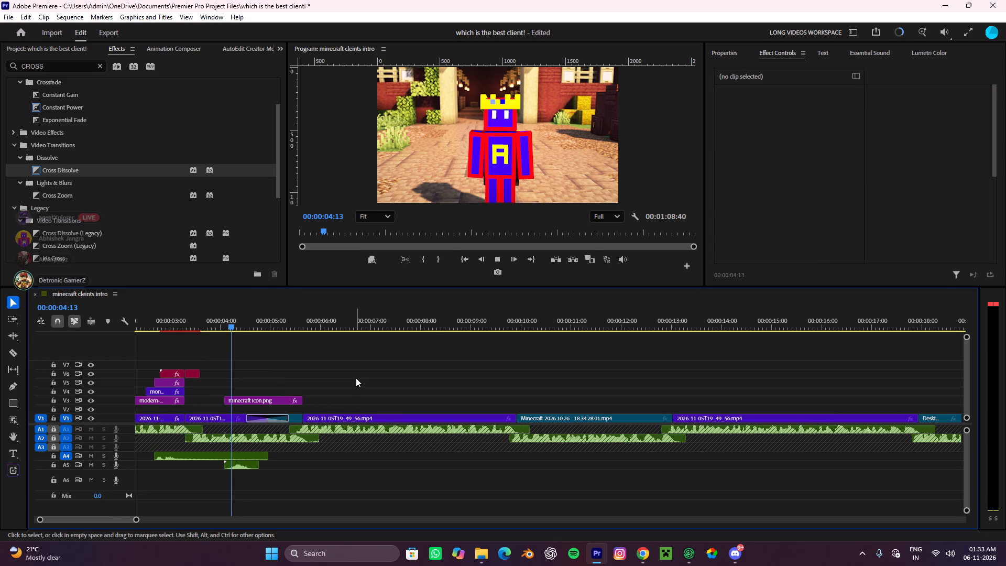
{"action": "key", "text": "space"}
{"action": "key", "text": "space"}
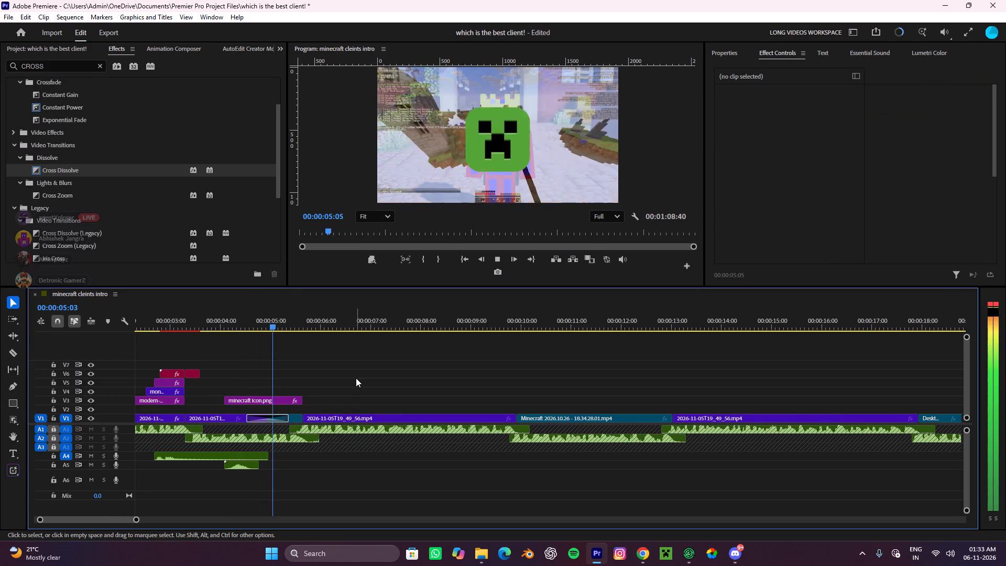
{"action": "key", "text": "space"}
{"action": "scroll", "coordinate": [289, 395], "scroll_direction": "up", "scroll_amount": 4, "text": "alt"}
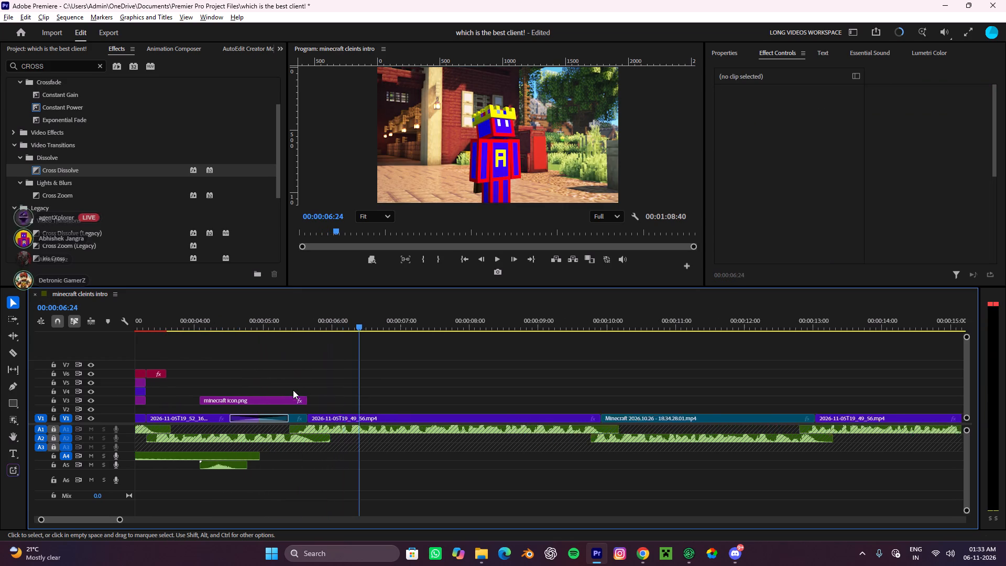
{"action": "scroll", "coordinate": [293, 390], "scroll_direction": "up", "scroll_amount": 3, "text": "alt"}
{"action": "key", "text": "space"}
{"action": "scroll", "coordinate": [399, 385], "scroll_direction": "down", "scroll_amount": 9}
{"action": "key", "text": "space"}
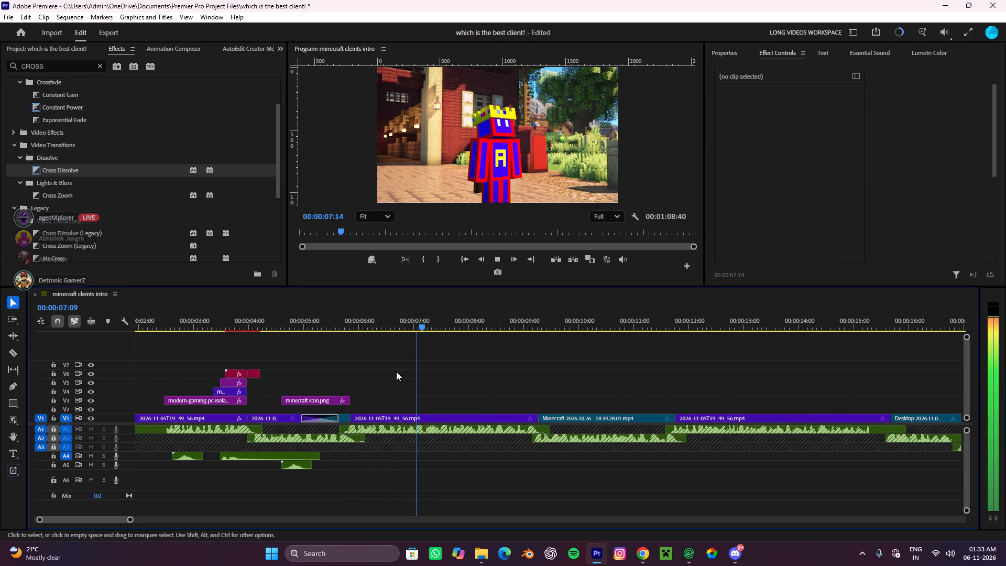
{"action": "left_click_drag", "start_coordinate": [427, 317], "coordinate": [251, 355]}
{"action": "left_click", "coordinate": [400, 370]}
{"action": "key", "text": "space"}
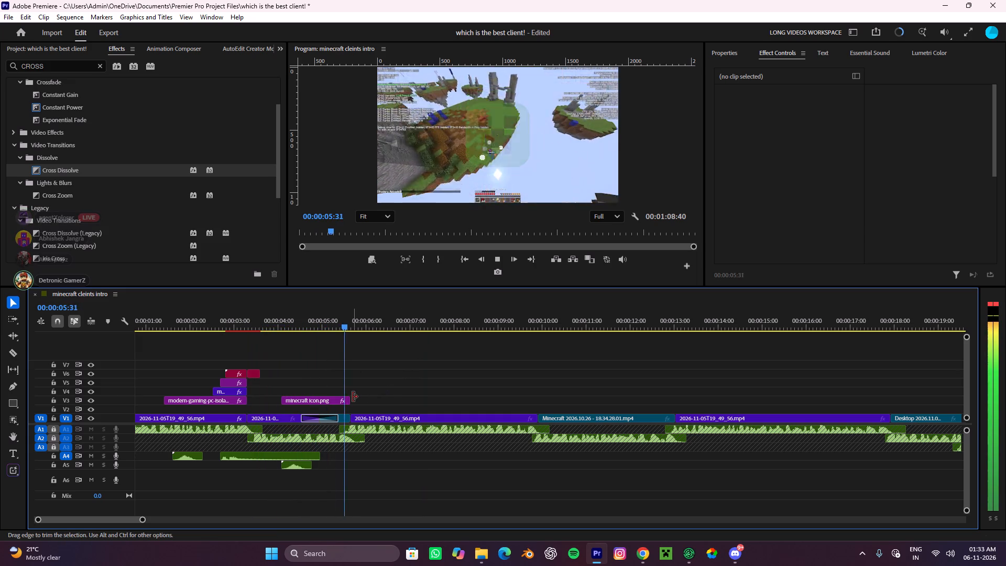
{"action": "key", "text": "space"}
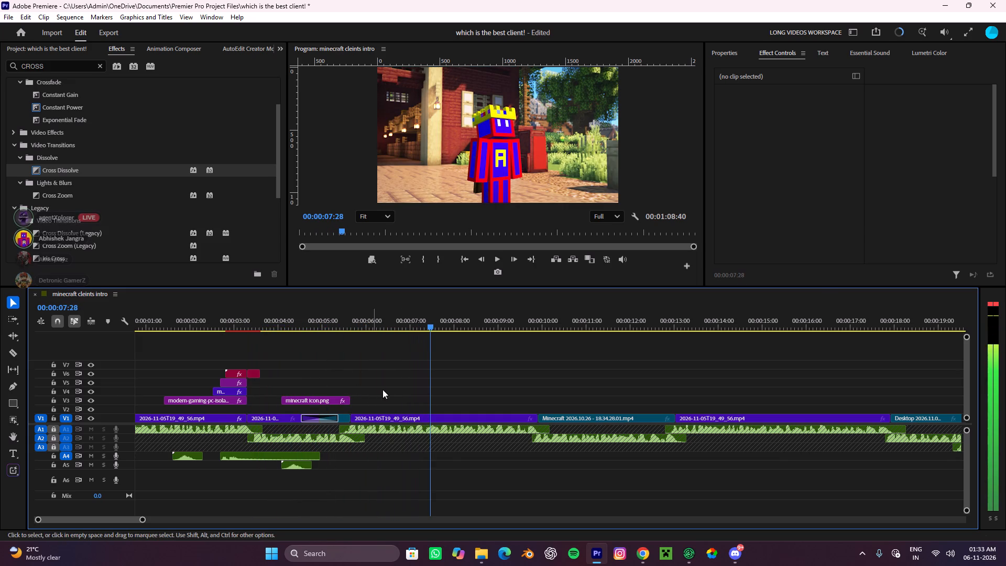
Play the intro from 00:00:00:00 to about 00:00:10:23 to review the edit so far.
{"action": "scroll", "coordinate": [429, 402], "scroll_direction": "down", "scroll_amount": 9, "text": "alt"}
{"action": "left_click", "coordinate": [73, 46]}
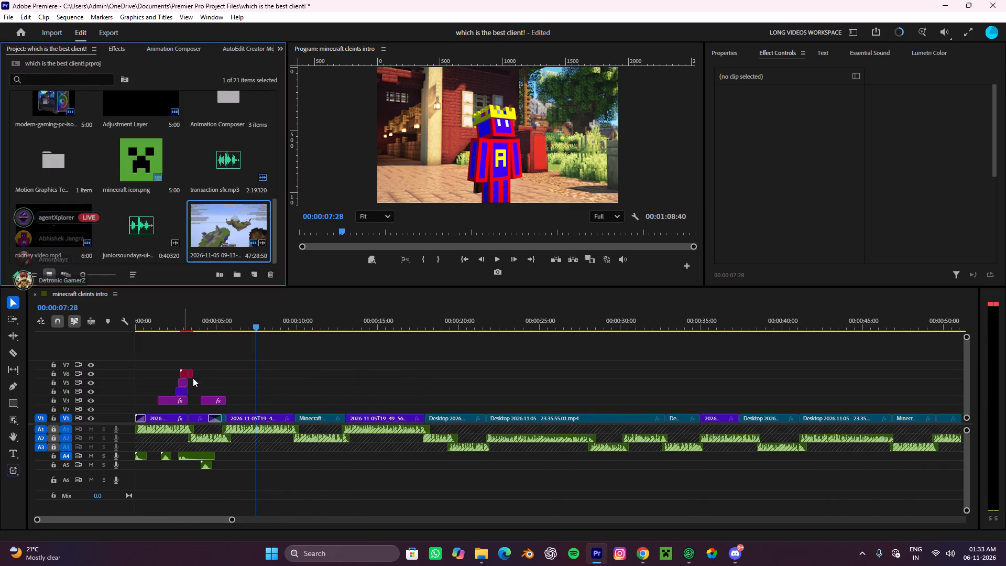
{"action": "scroll", "coordinate": [198, 383], "scroll_direction": "up", "scroll_amount": 14, "text": "alt"}
{"action": "left_click_drag", "start_coordinate": [352, 319], "coordinate": [0, 310]}
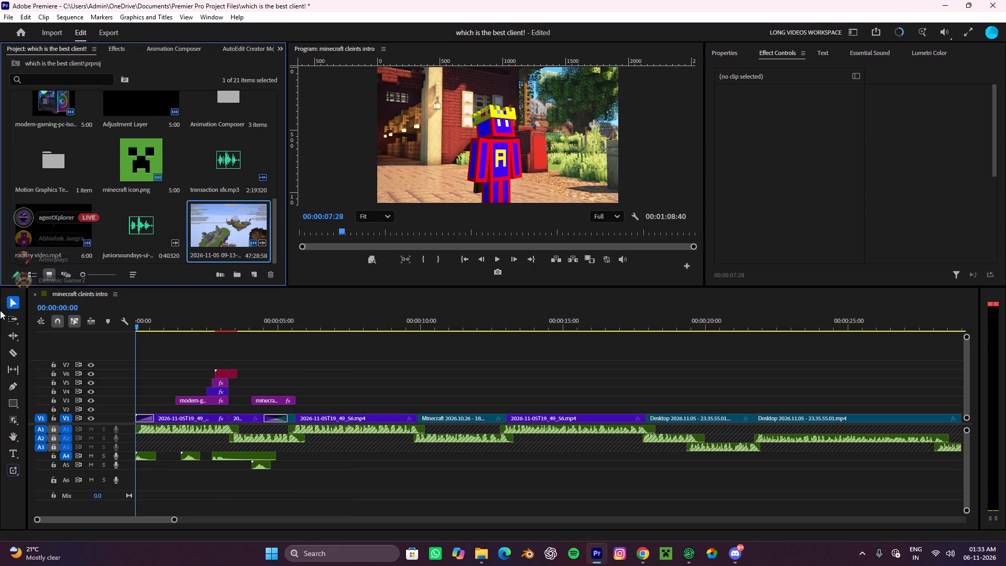
{"action": "left_click_drag", "start_coordinate": [0, 310], "coordinate": [0, 297]}
{"action": "key", "text": "space"}
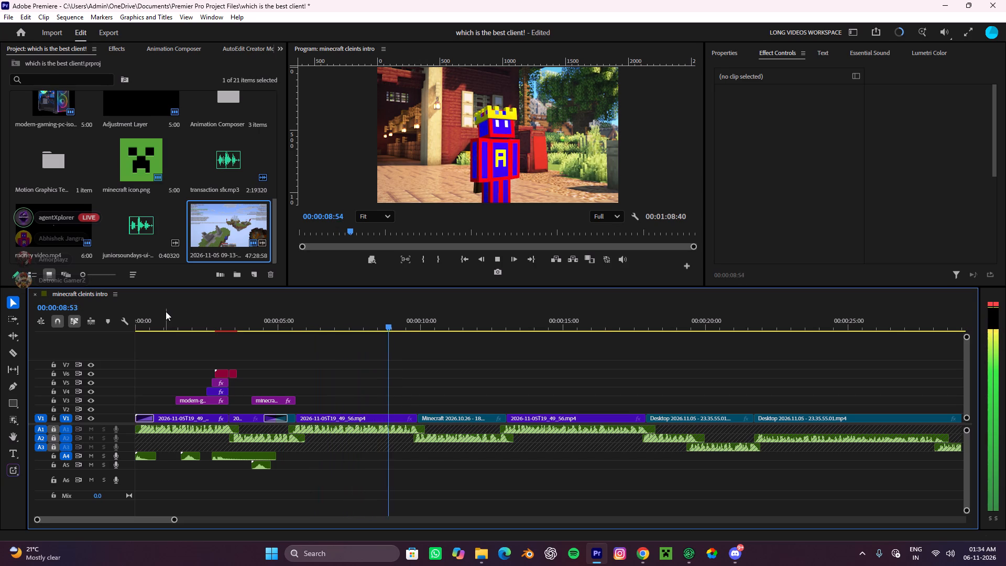
{"action": "key", "text": "space"}
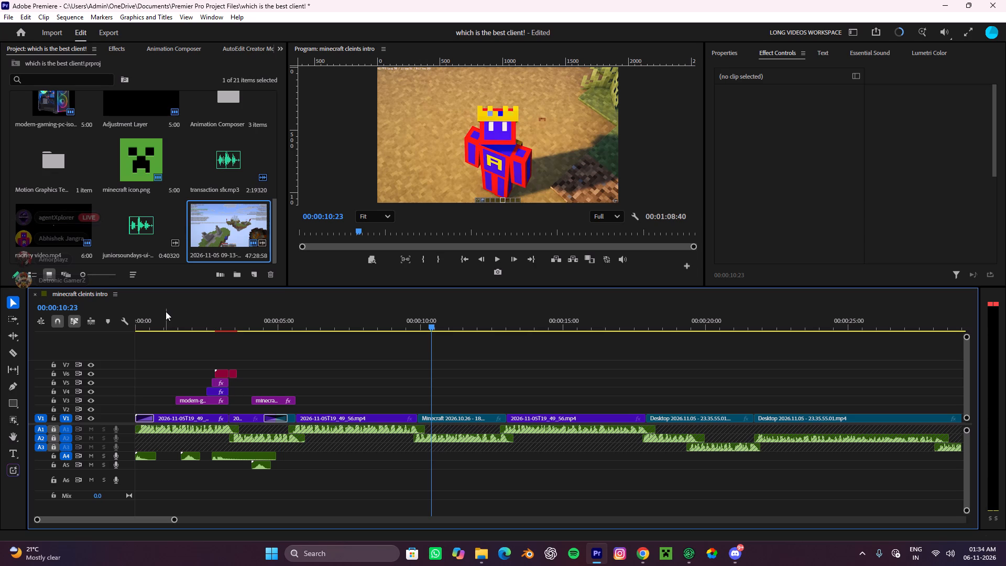
Look over the remaining clips on the timeline through to the end of the sequence.
{"action": "scroll", "coordinate": [401, 375], "scroll_direction": "down", "scroll_amount": 18, "text": "alt"}
{"action": "scroll", "coordinate": [323, 415], "scroll_direction": "up", "scroll_amount": 1, "text": "alt"}
{"action": "scroll", "coordinate": [323, 415], "scroll_direction": "down", "scroll_amount": 1, "text": "alt"}
{"action": "scroll", "coordinate": [323, 415], "scroll_direction": "up", "scroll_amount": 4, "text": "alt"}
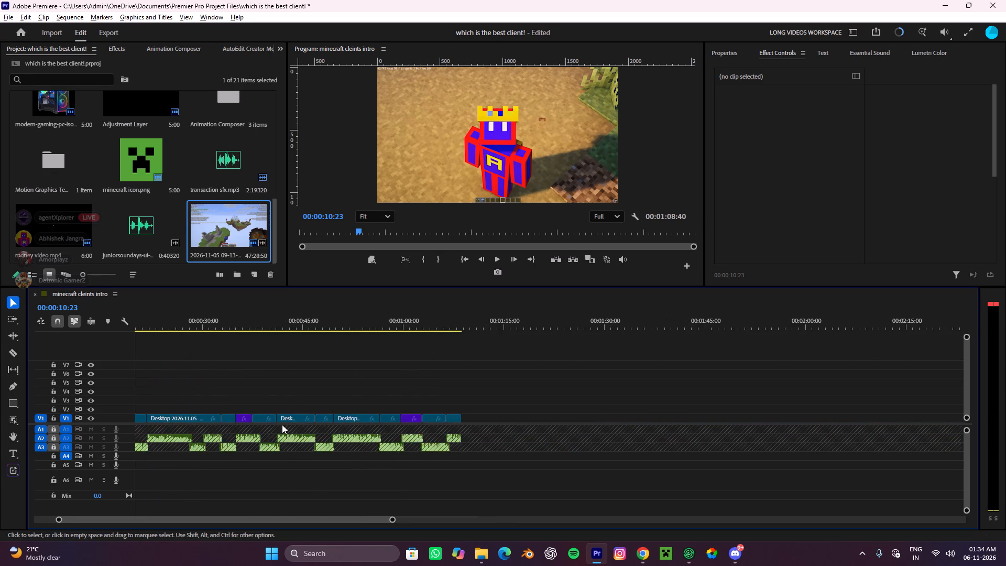
{"action": "scroll", "coordinate": [282, 424], "scroll_direction": "up", "scroll_amount": 12, "text": "alt"}
{"action": "scroll", "coordinate": [278, 426], "scroll_direction": "up", "scroll_amount": 8}
{"action": "scroll", "coordinate": [274, 413], "scroll_direction": "down", "scroll_amount": 1}
{"action": "scroll", "coordinate": [274, 413], "scroll_direction": "up", "scroll_amount": 3}
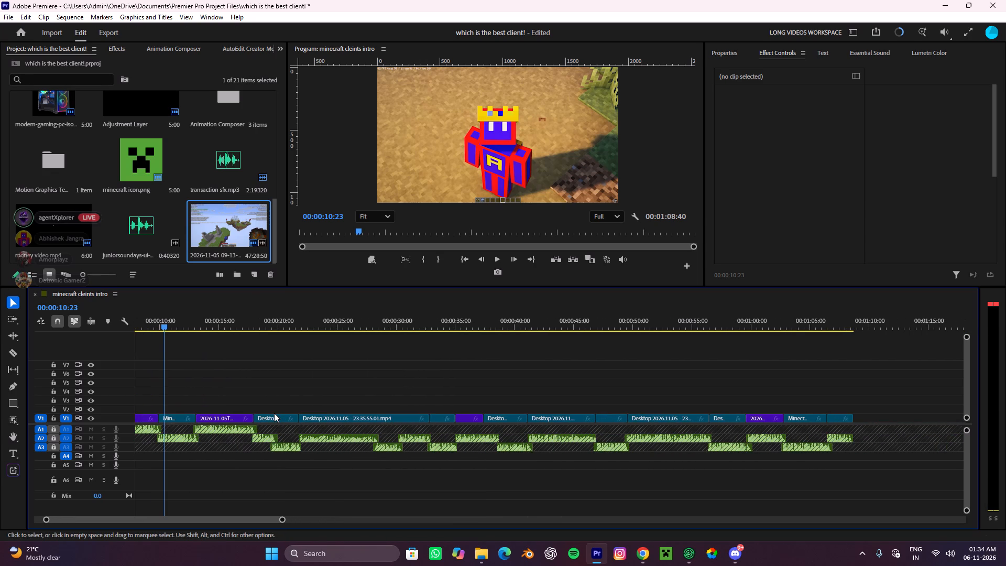
{"action": "scroll", "coordinate": [170, 424], "scroll_direction": "up", "scroll_amount": 5, "text": "alt"}
{"action": "scroll", "coordinate": [170, 424], "scroll_direction": "up", "scroll_amount": 11}
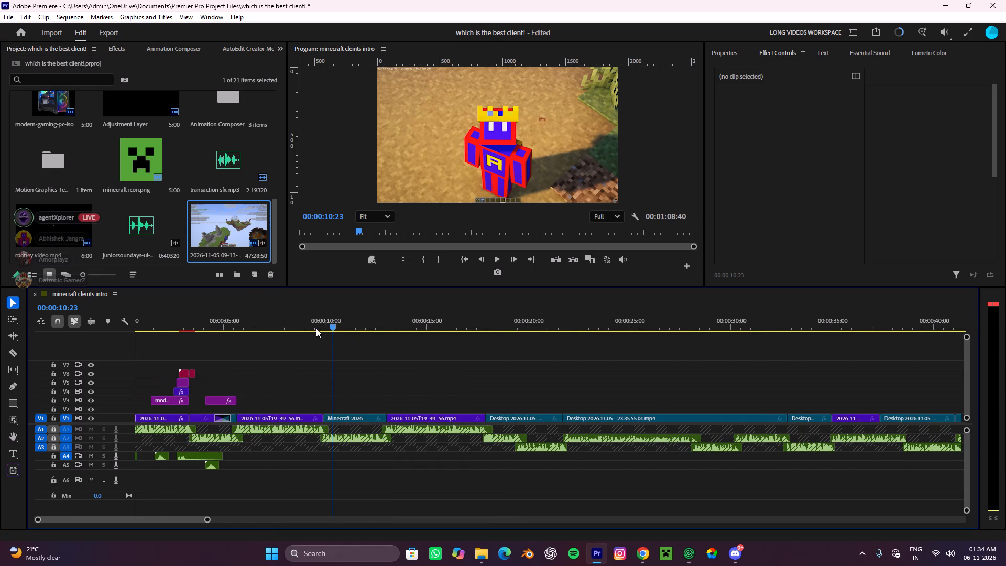
Replay the section from just before the end of the minecraft icon.png clip to 00:00:07:00.
{"action": "left_click_drag", "start_coordinate": [330, 321], "coordinate": [236, 394]}
{"action": "left_click", "coordinate": [286, 372]}
{"action": "key", "text": "space"}
{"action": "scroll", "coordinate": [292, 371], "scroll_direction": "up", "scroll_amount": 9, "text": "alt"}
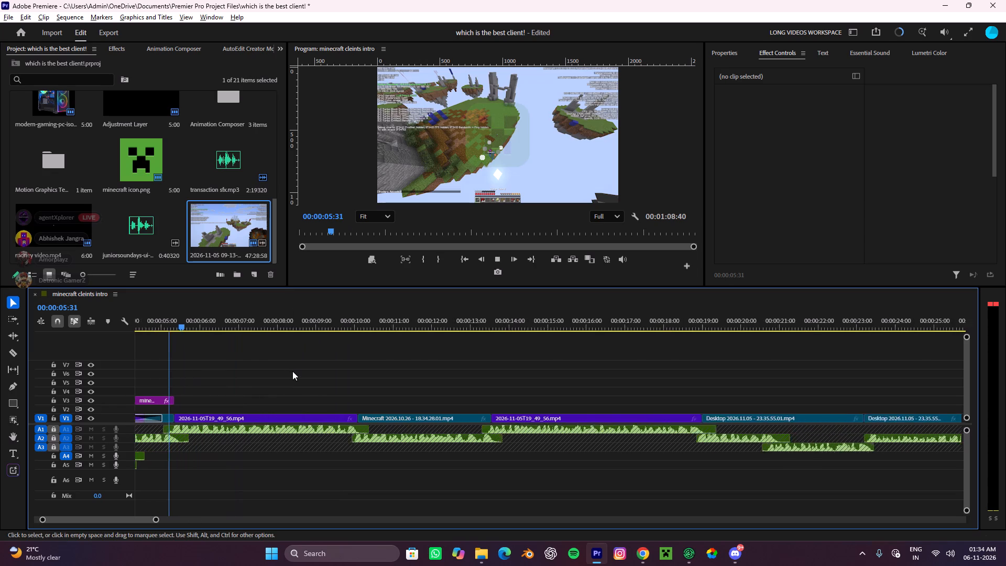
{"action": "left_click", "coordinate": [333, 360]}
{"action": "scroll", "coordinate": [323, 364], "scroll_direction": "up", "scroll_amount": 5}
{"action": "left_click", "coordinate": [323, 364]}
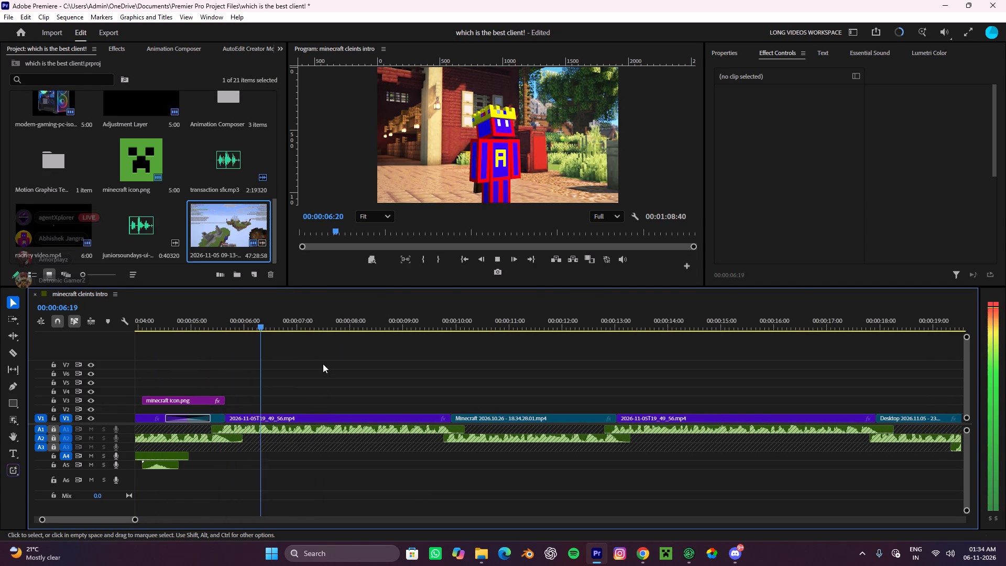
{"action": "key", "text": "space"}
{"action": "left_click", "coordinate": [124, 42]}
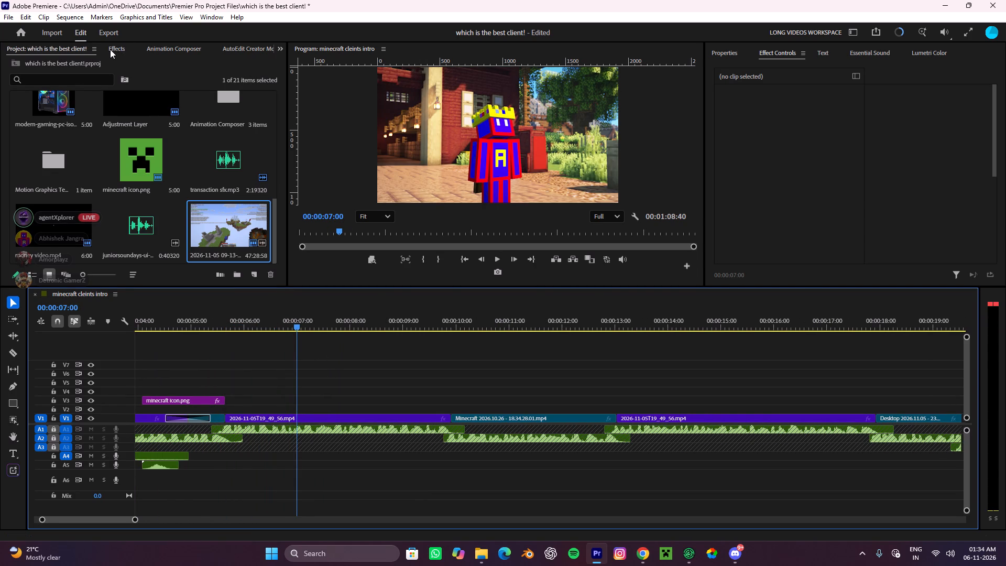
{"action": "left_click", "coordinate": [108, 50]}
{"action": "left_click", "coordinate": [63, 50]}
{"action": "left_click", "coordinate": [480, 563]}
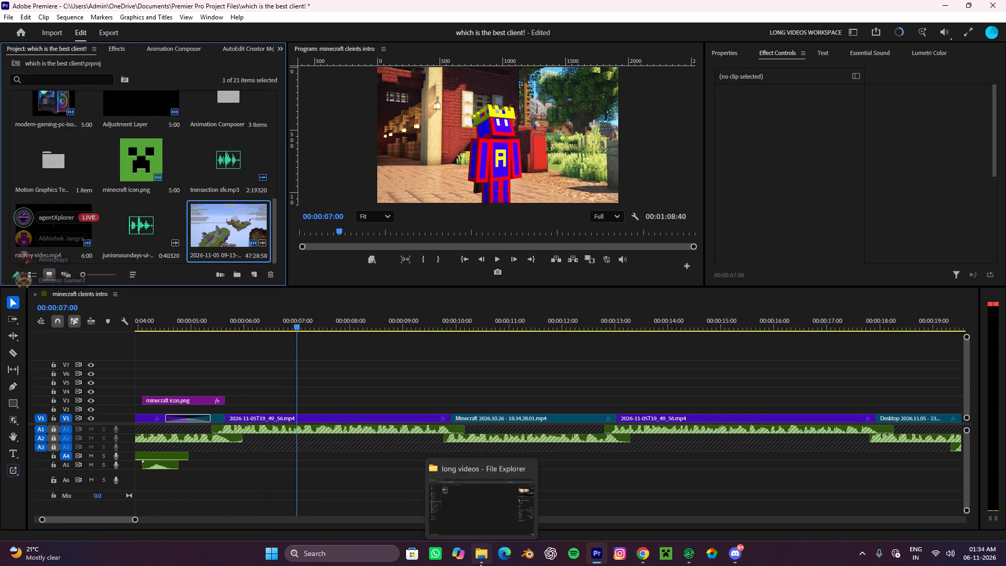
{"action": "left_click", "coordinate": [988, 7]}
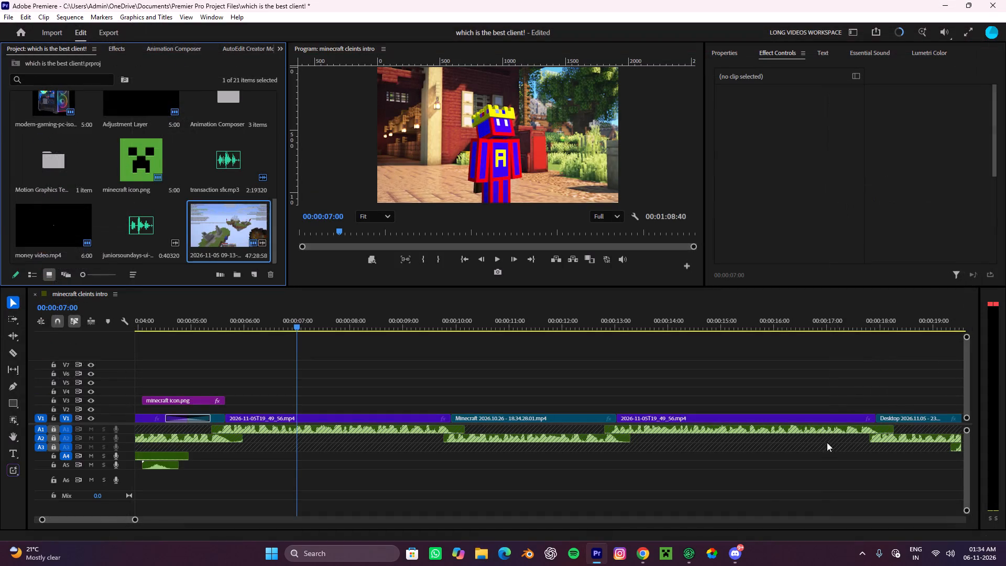
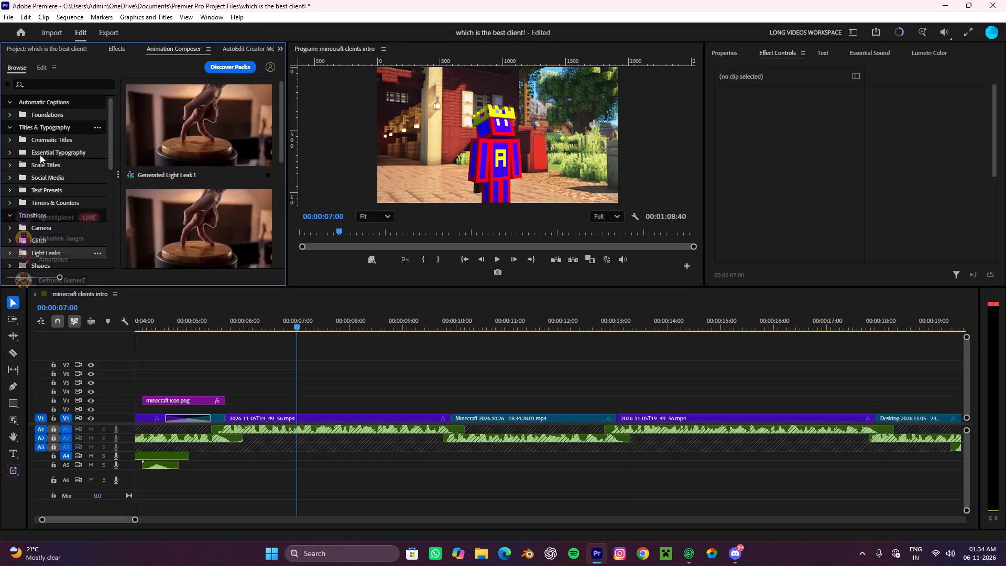
Browse the Animation Composer library through its text presets, camera and glitch transitions, and the essential, scale and cinematic title presets.
{"action": "left_click", "coordinate": [52, 191]}
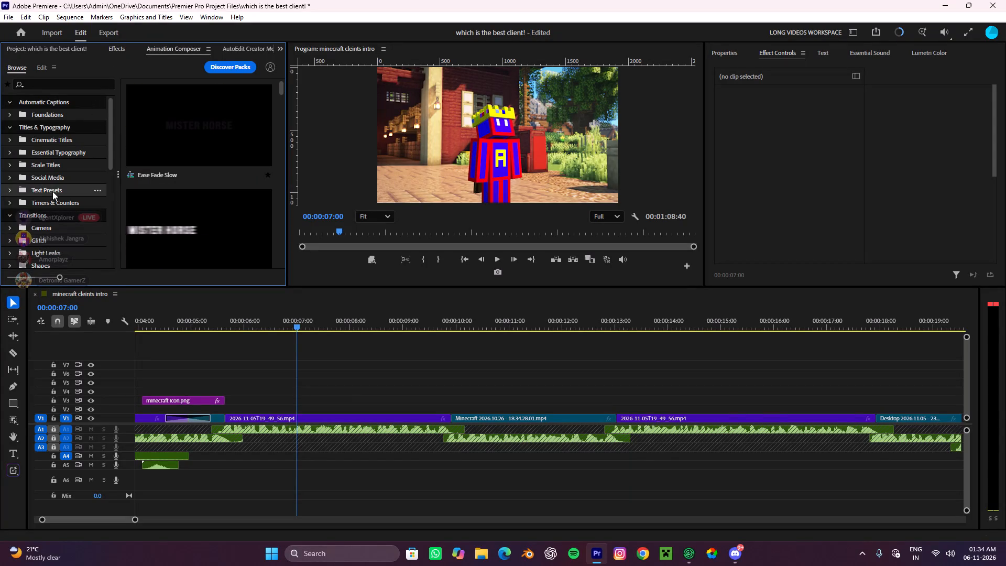
{"action": "scroll", "coordinate": [52, 191], "scroll_direction": "down", "scroll_amount": 1}
{"action": "left_click", "coordinate": [60, 141]}
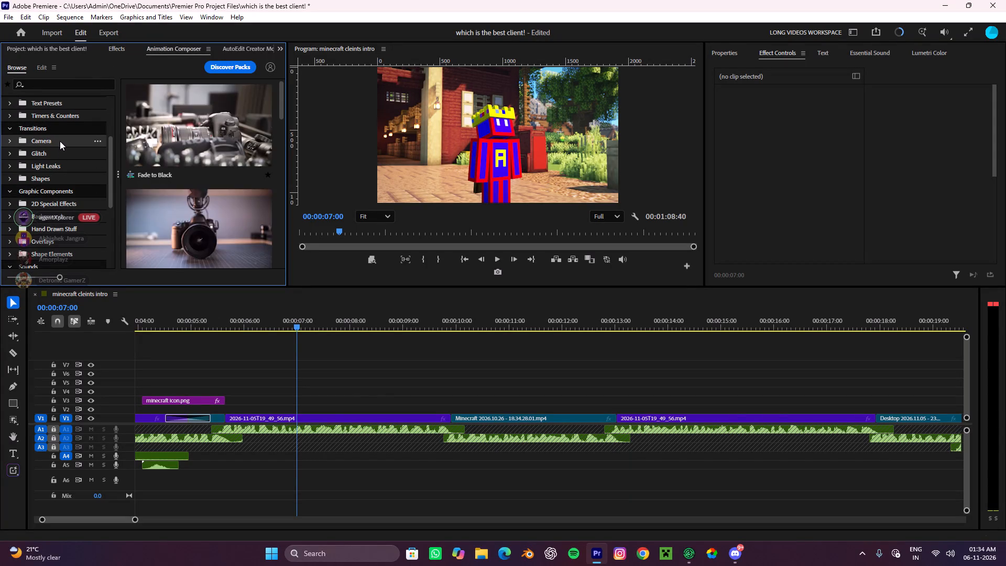
{"action": "left_click", "coordinate": [42, 152]}
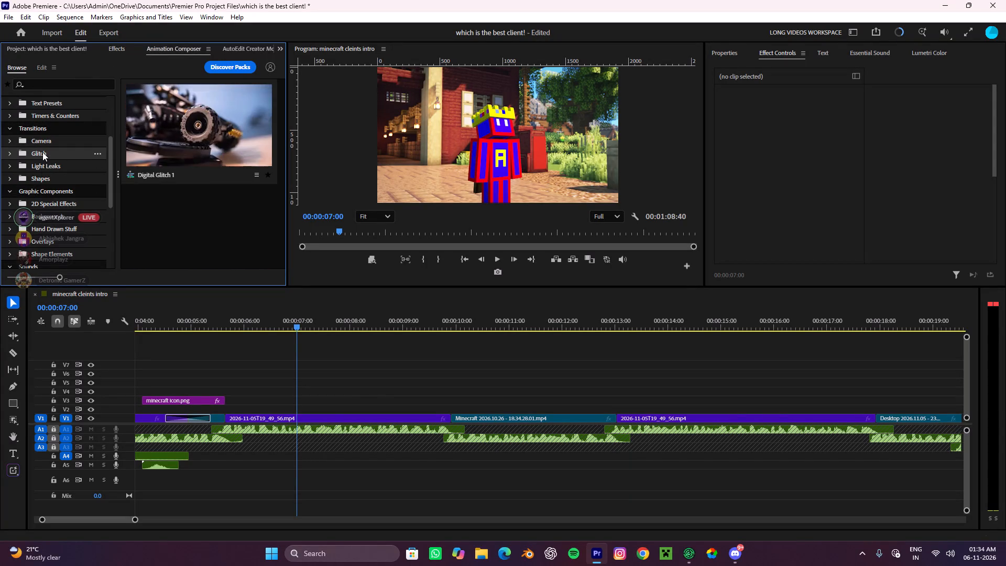
{"action": "scroll", "coordinate": [65, 139], "scroll_direction": "up", "scroll_amount": 1}
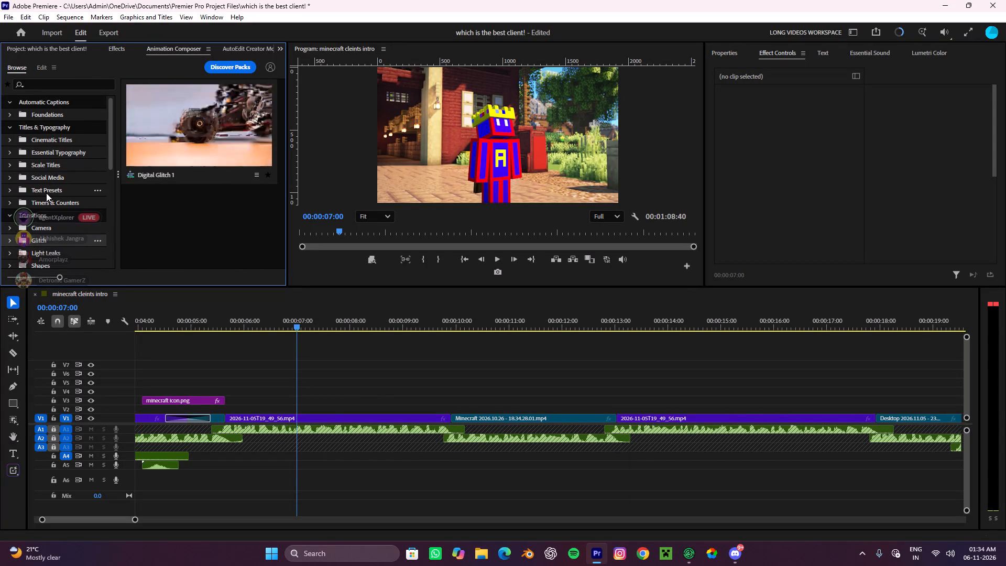
{"action": "left_click", "coordinate": [46, 193]}
{"action": "left_click", "coordinate": [62, 176]}
{"action": "left_click", "coordinate": [58, 164]}
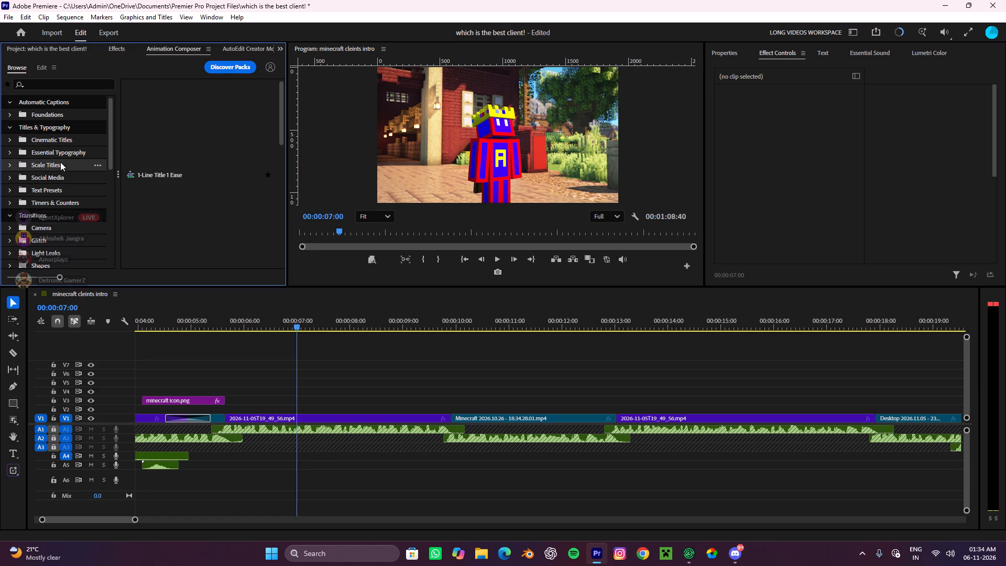
{"action": "left_click", "coordinate": [69, 155]}
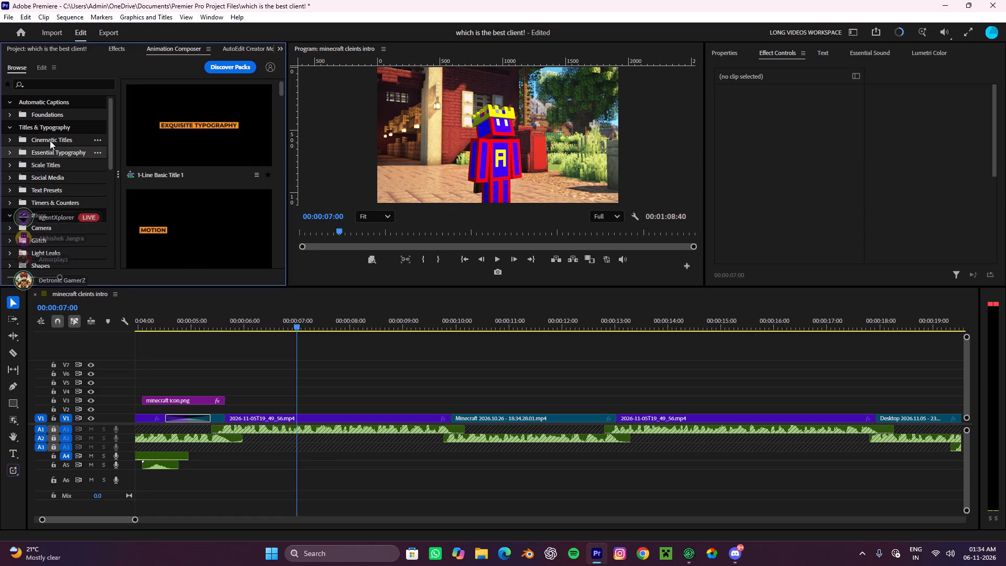
{"action": "left_click", "coordinate": [50, 140]}
{"action": "scroll", "coordinate": [190, 179], "scroll_direction": "down", "scroll_amount": 1}
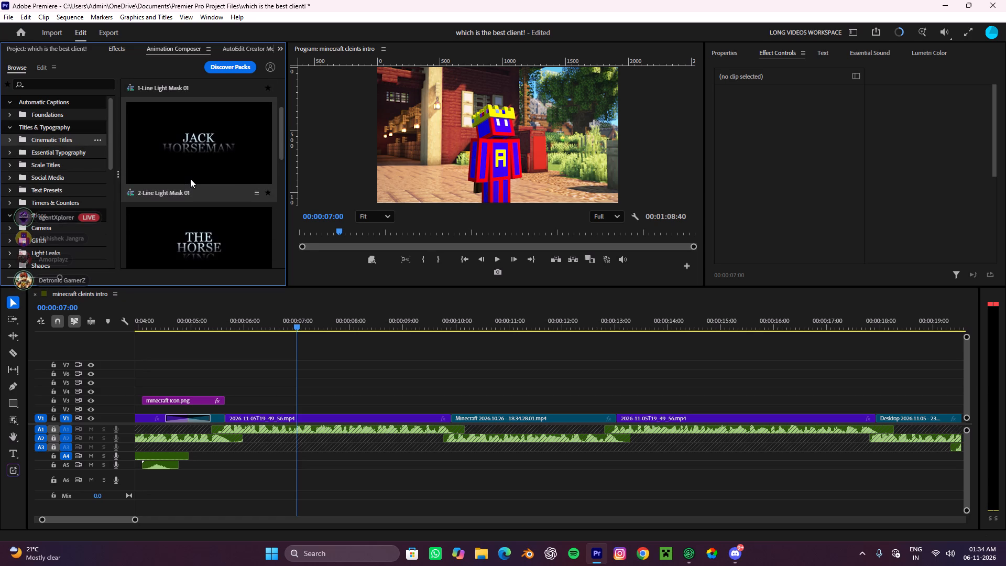
{"action": "scroll", "coordinate": [190, 179], "scroll_direction": "down", "scroll_amount": 3}
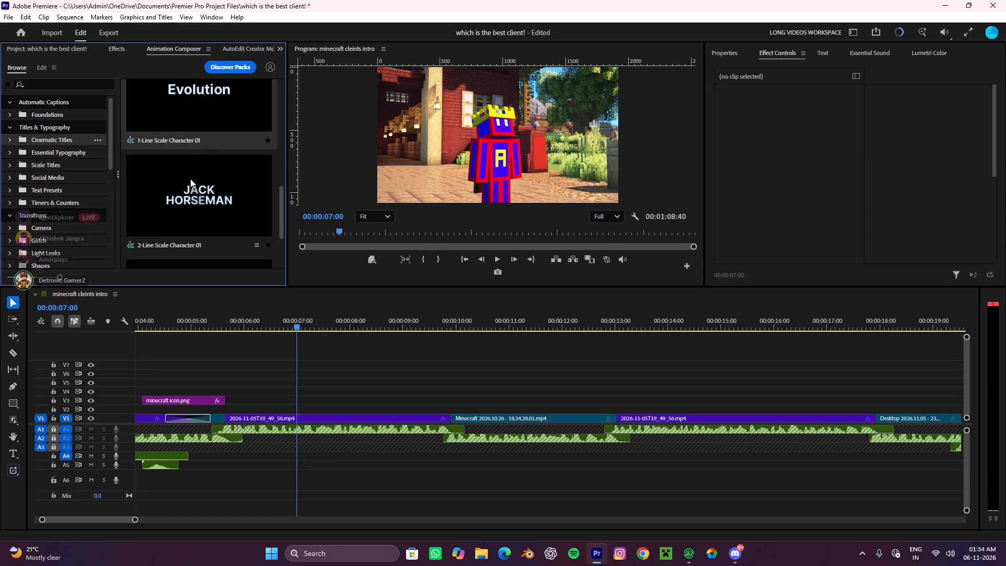
{"action": "scroll", "coordinate": [190, 179], "scroll_direction": "down", "scroll_amount": 4}
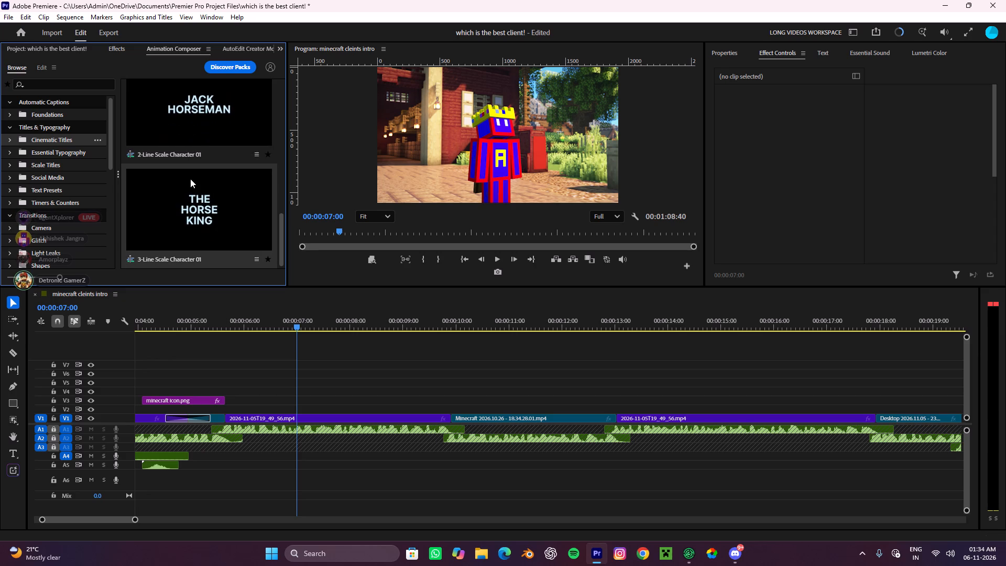
{"action": "scroll", "coordinate": [190, 179], "scroll_direction": "down", "scroll_amount": 2}
{"action": "left_click", "coordinate": [355, 362]}
{"action": "left_click", "coordinate": [72, 48]}
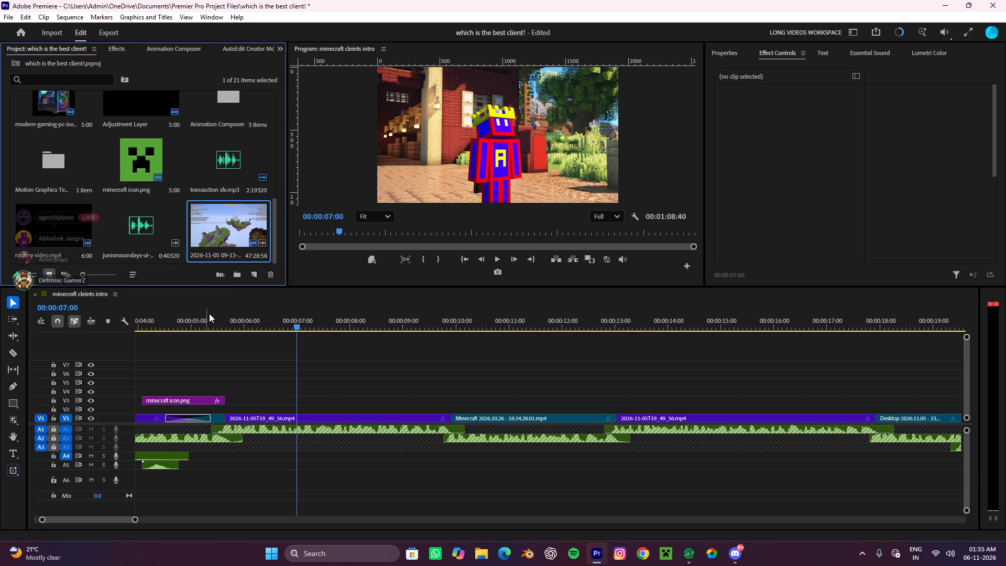
Replay the end of the minecraft icon.png clip and the cut after it, from 00:00:05:11 to 00:00:06:37.
{"action": "scroll", "coordinate": [326, 404], "scroll_direction": "up", "scroll_amount": 6}
{"action": "left_click_drag", "start_coordinate": [404, 326], "coordinate": [297, 377]}
{"action": "left_click", "coordinate": [405, 375]}
{"action": "key", "text": "space"}
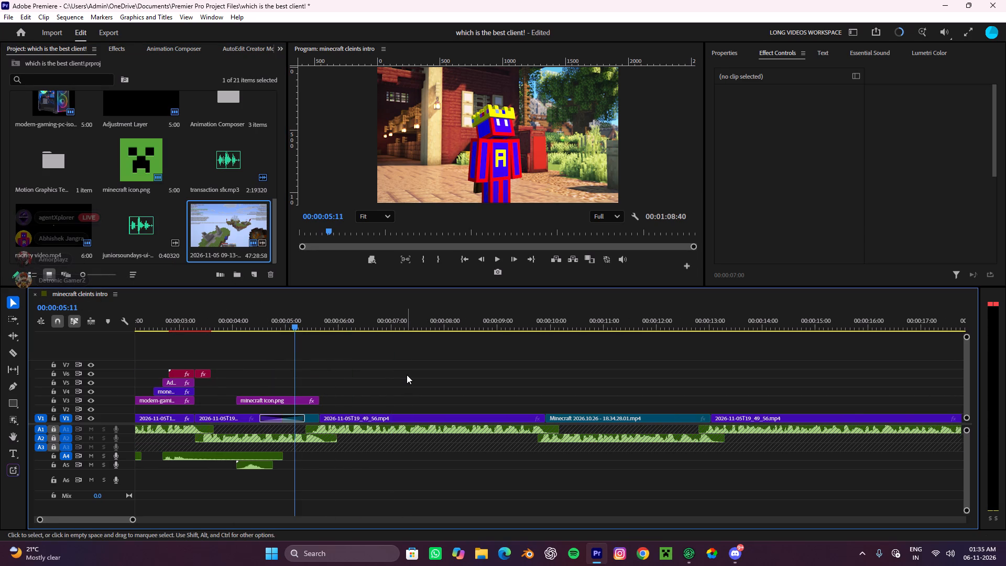
{"action": "scroll", "coordinate": [407, 375], "scroll_direction": "down", "scroll_amount": 3, "text": "alt"}
{"action": "left_click", "coordinate": [407, 375]}
{"action": "left_click", "coordinate": [399, 372]}
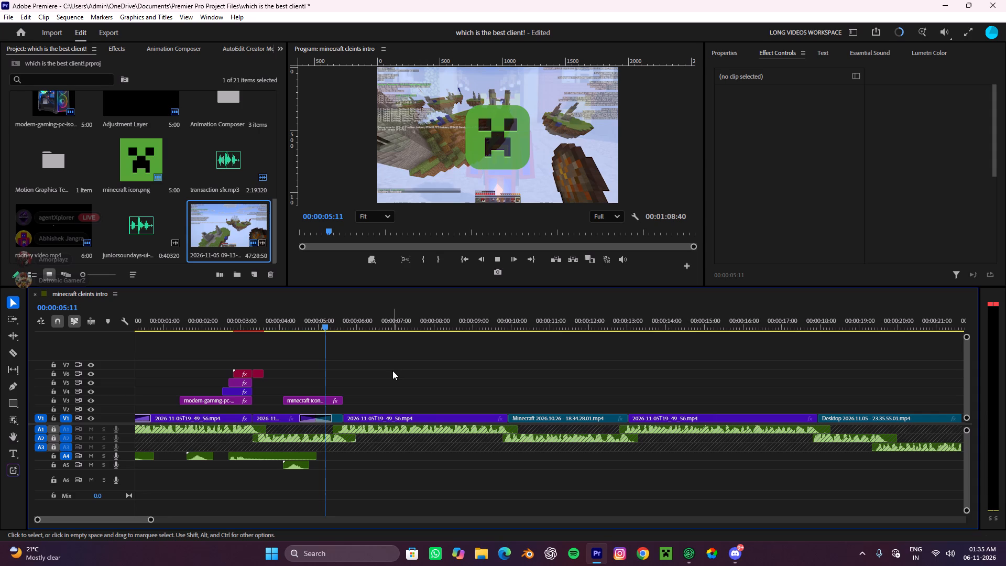
{"action": "left_click", "coordinate": [387, 372]}
{"action": "key", "text": "space"}
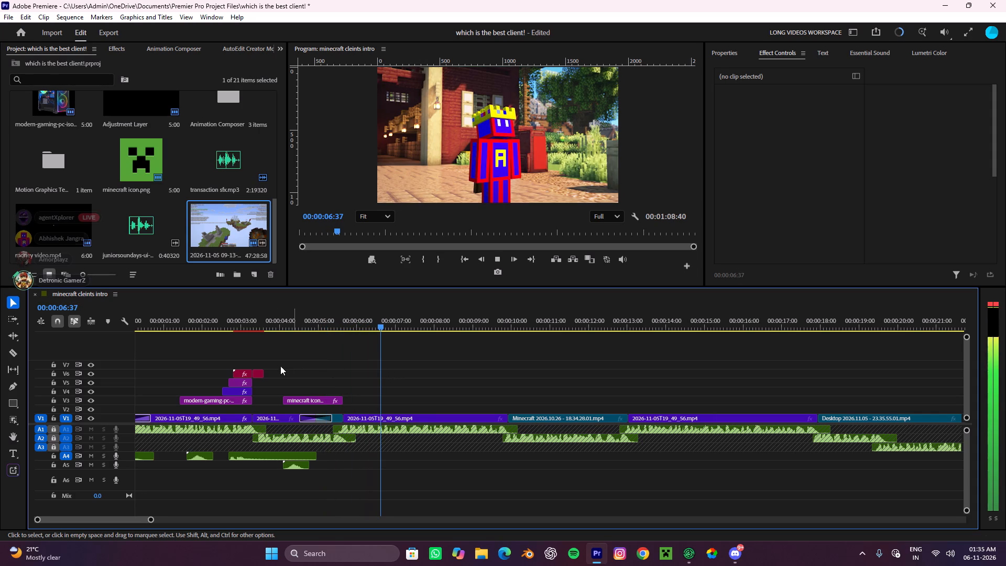
Replay the gaming PC and light leak section through to the start of the Minecraft icon at 00:00:04:12.
{"action": "left_click_drag", "start_coordinate": [293, 360], "coordinate": [236, 372], "text": "shift"}
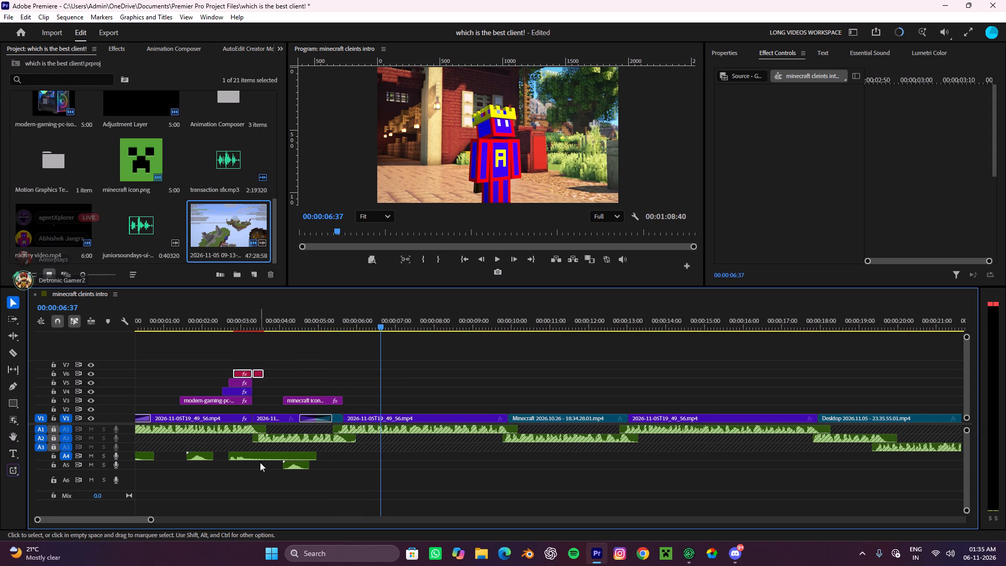
{"action": "scroll", "coordinate": [260, 460], "scroll_direction": "up", "scroll_amount": 2}
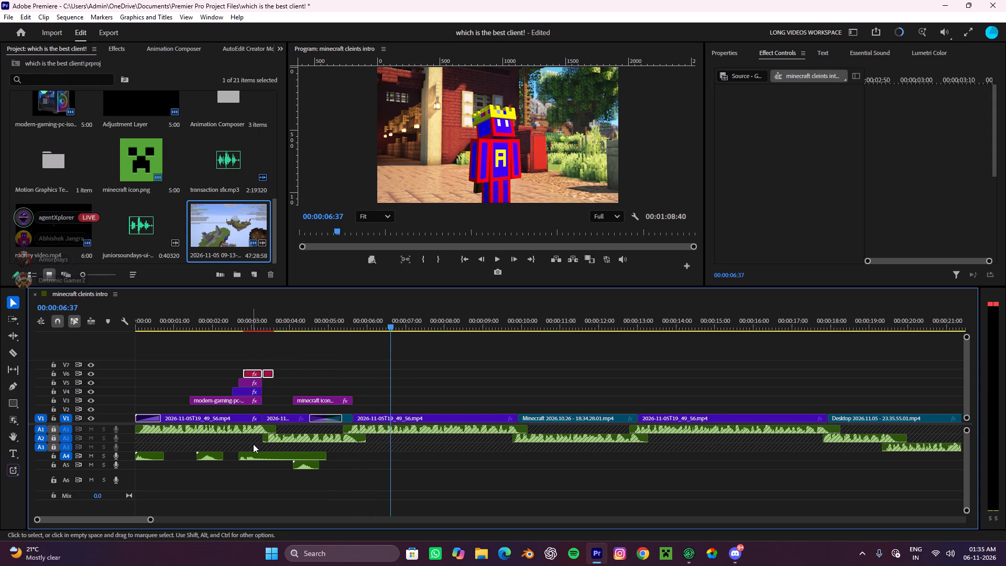
{"action": "left_click", "coordinate": [375, 363]}
{"action": "left_click_drag", "start_coordinate": [387, 295], "coordinate": [221, 342]}
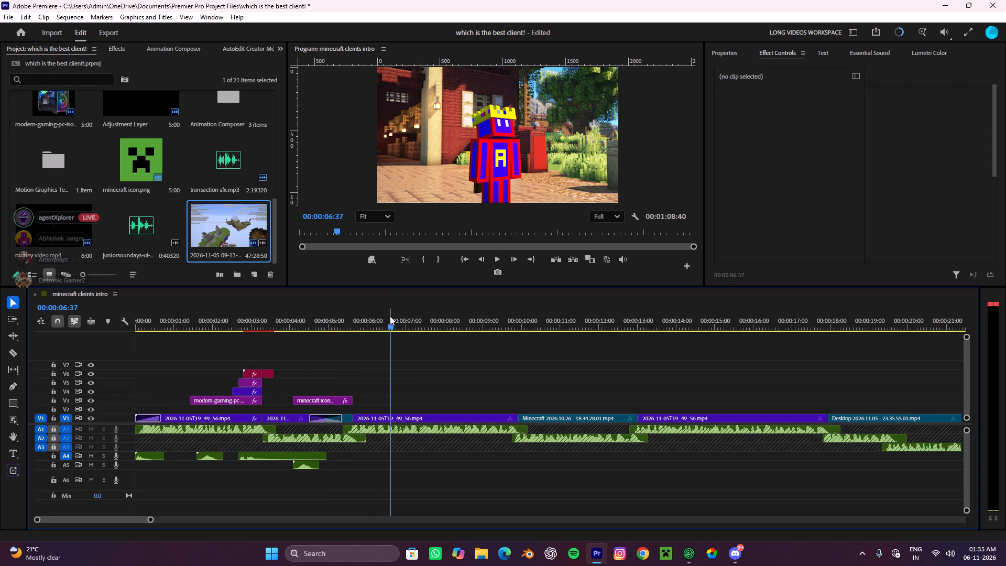
{"action": "left_click_drag", "start_coordinate": [389, 317], "coordinate": [227, 368]}
{"action": "left_click", "coordinate": [321, 356]}
{"action": "key", "text": "space"}
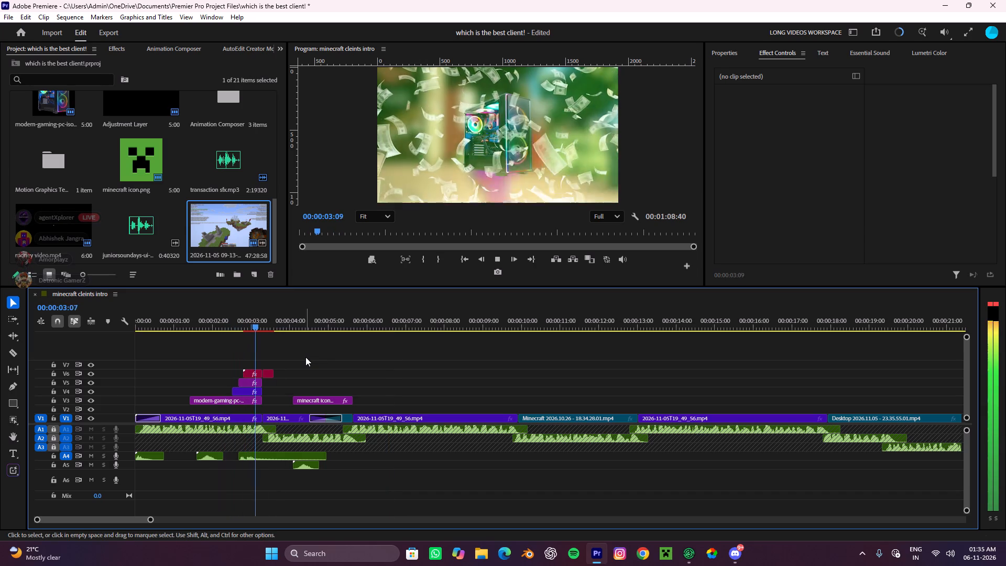
{"action": "key", "text": "space"}
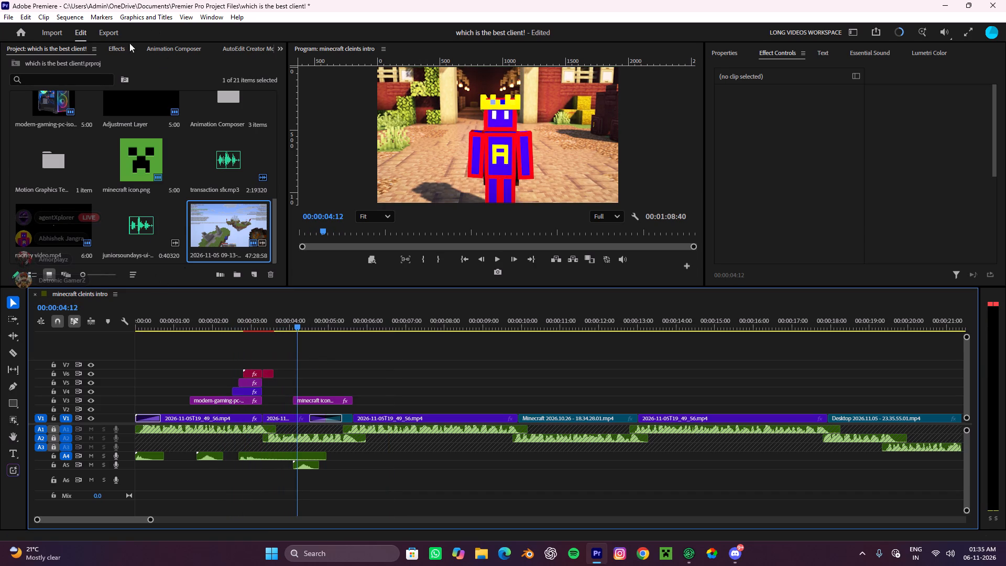
Search Animation Composer for PAGE FLIP, preview page-flip-01a.mp3 and place it on A5 under the light leak, at about 00:00:02:40.
{"action": "left_click", "coordinate": [116, 47]}
{"action": "left_click", "coordinate": [156, 49]}
{"action": "left_click", "coordinate": [54, 80]}
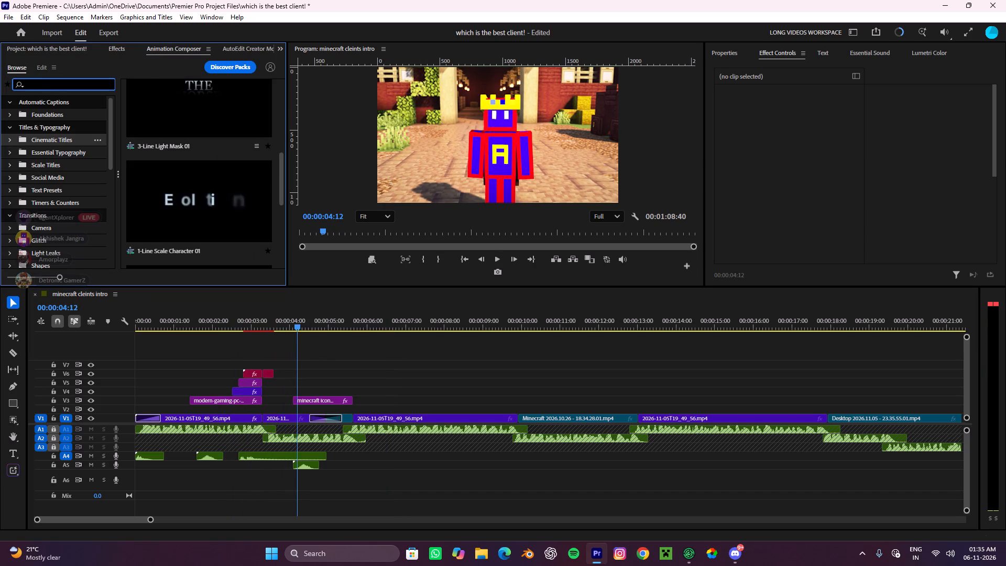
{"action": "type", "text": "PAGE FK"}
{"action": "key", "text": "BackSpace"}
{"action": "type", "text": "LIP"}
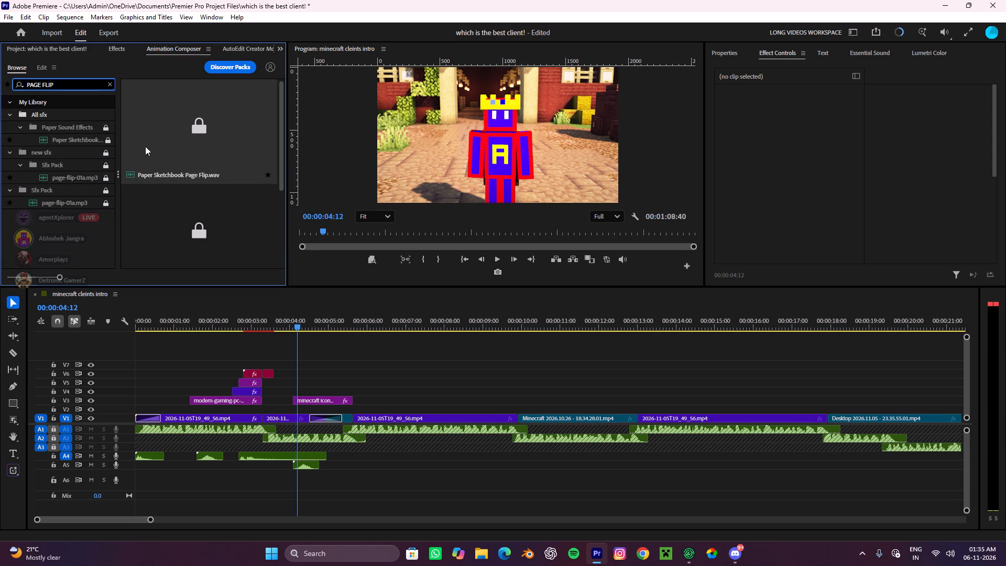
{"action": "left_click", "coordinate": [80, 183]}
{"action": "left_click", "coordinate": [182, 126]}
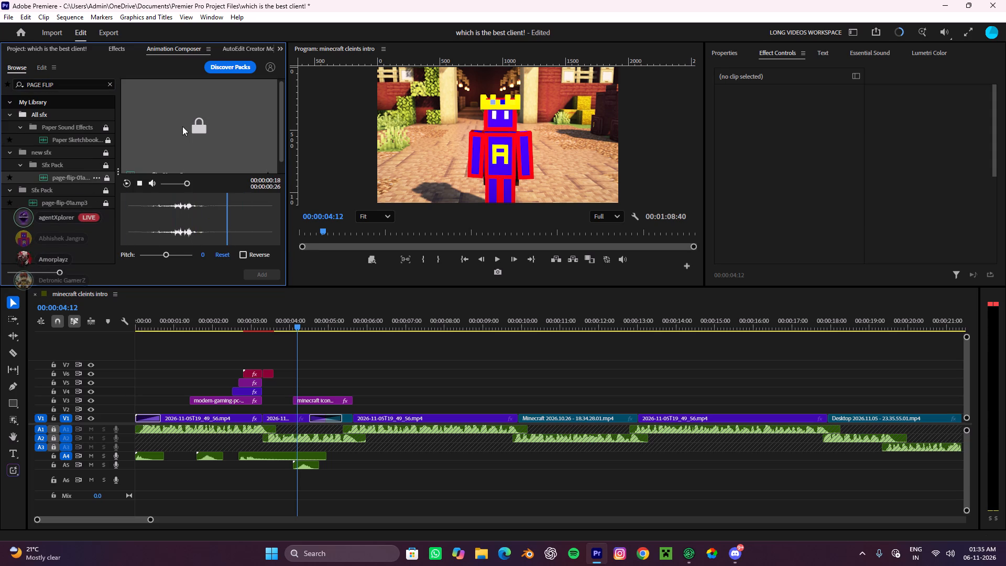
{"action": "left_click_drag", "start_coordinate": [172, 123], "coordinate": [259, 469]}
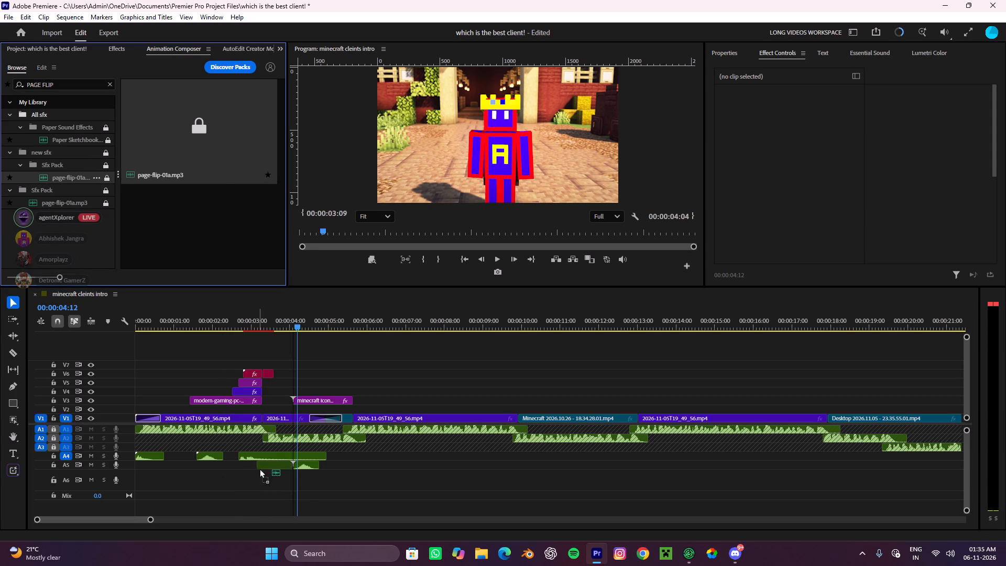
{"action": "left_click_drag", "start_coordinate": [259, 469], "coordinate": [238, 462]}
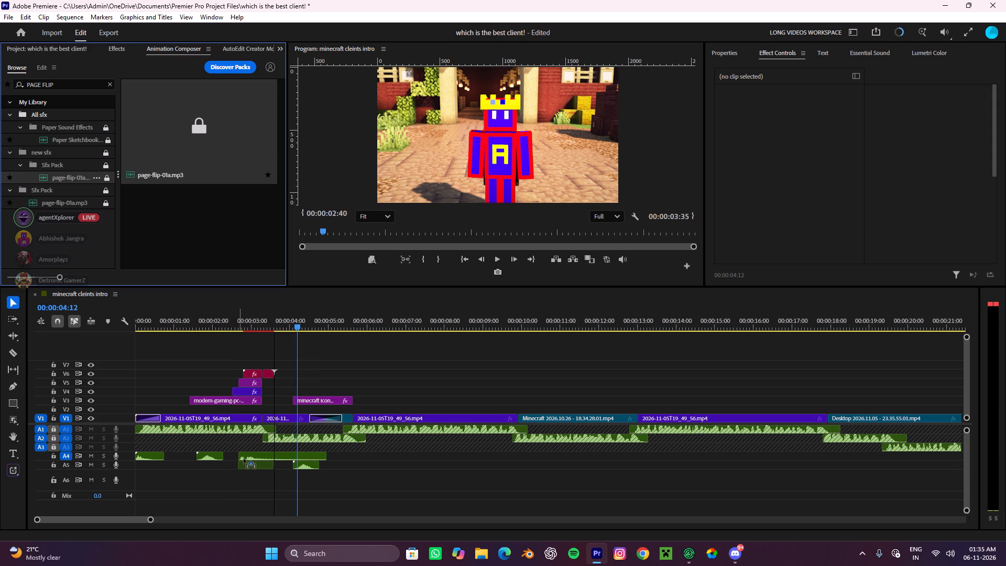
Replay the light leak section with the page flip sound, from 00:00:02:12 to 00:00:03:52.
{"action": "scroll", "coordinate": [279, 427], "scroll_direction": "up", "scroll_amount": 5, "text": "alt"}
{"action": "scroll", "coordinate": [279, 427], "scroll_direction": "up", "scroll_amount": 5}
{"action": "left_click_drag", "start_coordinate": [393, 326], "coordinate": [255, 352]}
{"action": "left_click", "coordinate": [359, 340]}
{"action": "key", "text": "space"}
{"action": "scroll", "coordinate": [382, 344], "scroll_direction": "down", "scroll_amount": 8, "text": "alt"}
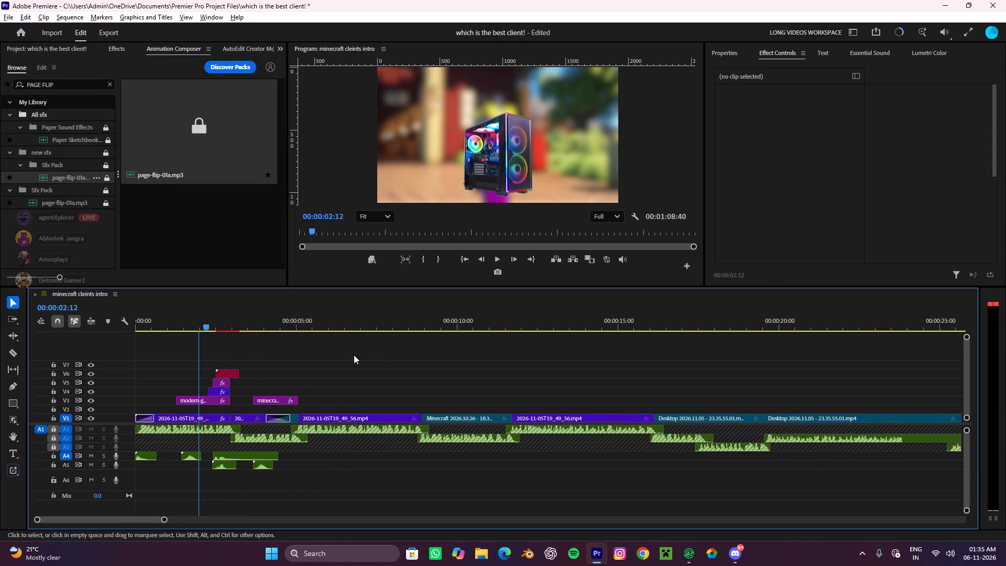
{"action": "left_click", "coordinate": [354, 355]}
{"action": "scroll", "coordinate": [230, 380], "scroll_direction": "up", "scroll_amount": 8, "text": "alt"}
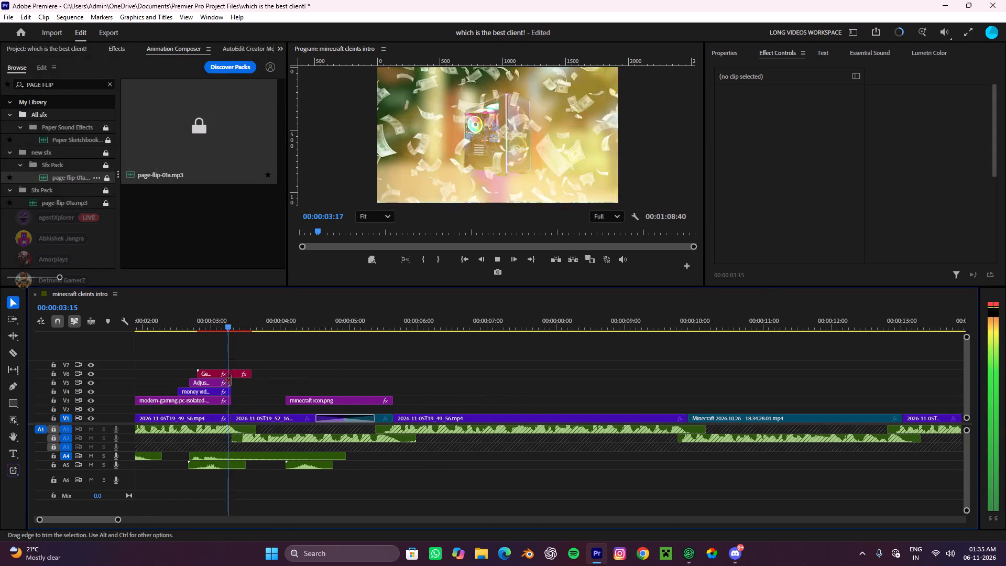
{"action": "key", "text": "space"}
Shift the page-flip-01a.mp3 clip slightly later on A5 so that it ends together with the light leak clip on V6.
{"action": "scroll", "coordinate": [191, 450], "scroll_direction": "up", "scroll_amount": 4, "text": "alt"}
{"action": "left_click", "coordinate": [216, 466]}
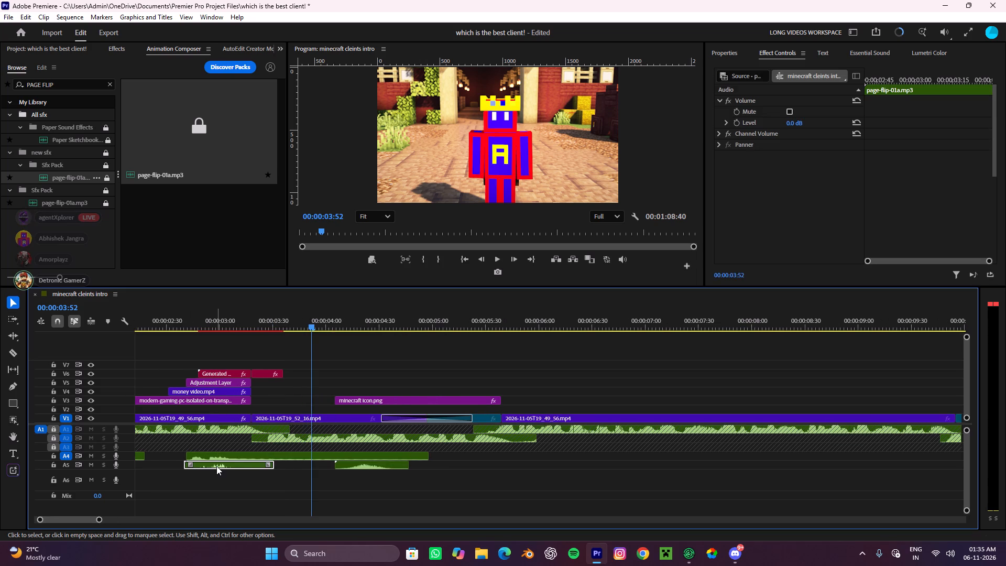
{"action": "left_click_drag", "start_coordinate": [216, 466], "coordinate": [226, 466]}
Raise the volume of the page-flip-01a.mp3 clip to 3.9 dB.
{"action": "left_click", "coordinate": [741, 59]}
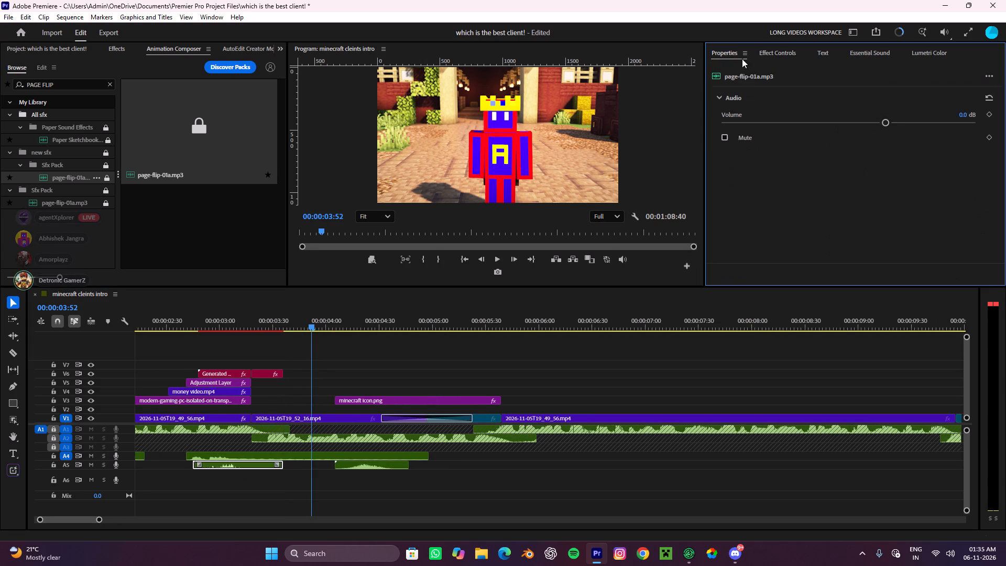
{"action": "left_click", "coordinate": [917, 116]}
{"action": "left_click", "coordinate": [907, 123]}
{"action": "left_click", "coordinate": [915, 123]}
Play the intro from 00:00:00:00 to 00:00:06:51 to check the louder page flip sound in context.
{"action": "scroll", "coordinate": [418, 428], "scroll_direction": "down", "scroll_amount": 5, "text": "alt"}
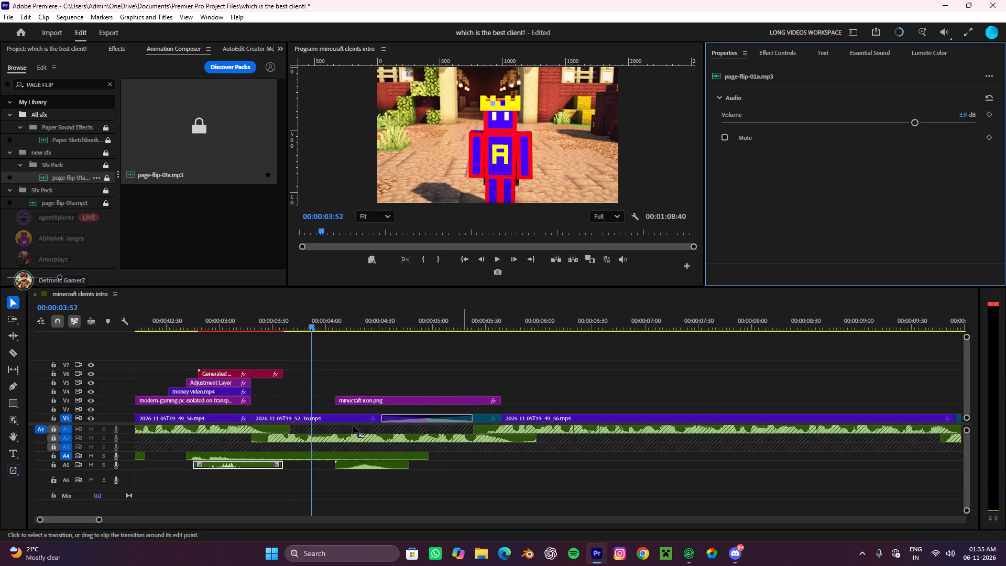
{"action": "scroll", "coordinate": [353, 426], "scroll_direction": "down", "scroll_amount": 9, "text": "alt"}
{"action": "left_click_drag", "start_coordinate": [218, 323], "coordinate": [70, 355]}
{"action": "left_click", "coordinate": [429, 368]}
{"action": "key", "text": "space"}
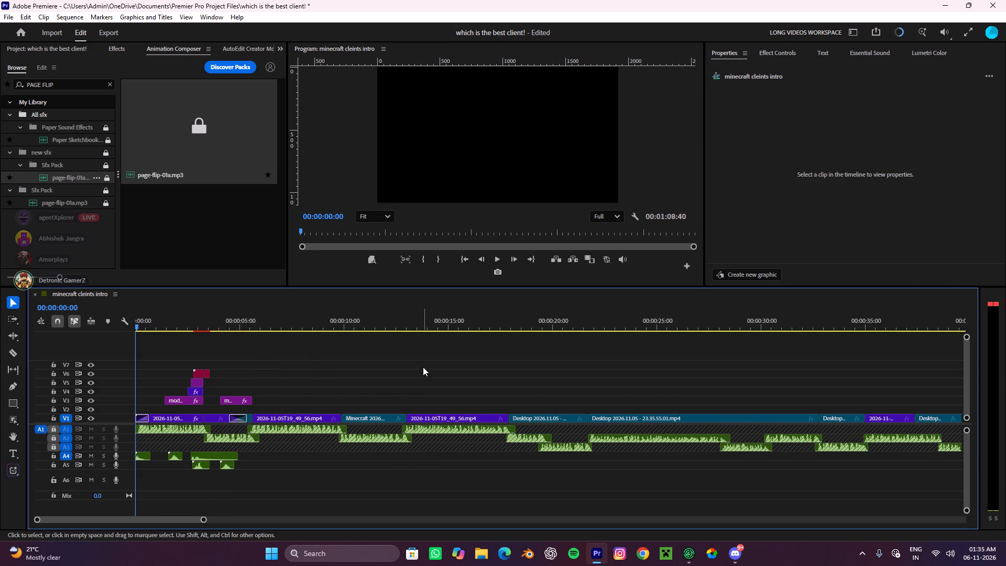
{"action": "left_click_drag", "start_coordinate": [412, 367], "coordinate": [134, 397]}
{"action": "left_click", "coordinate": [451, 365]}
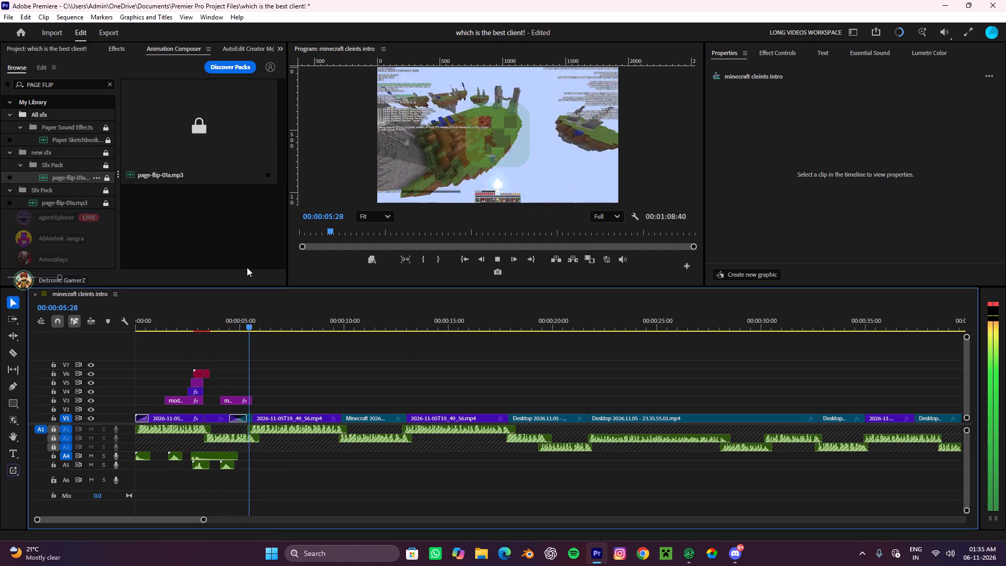
{"action": "key", "text": "space"}
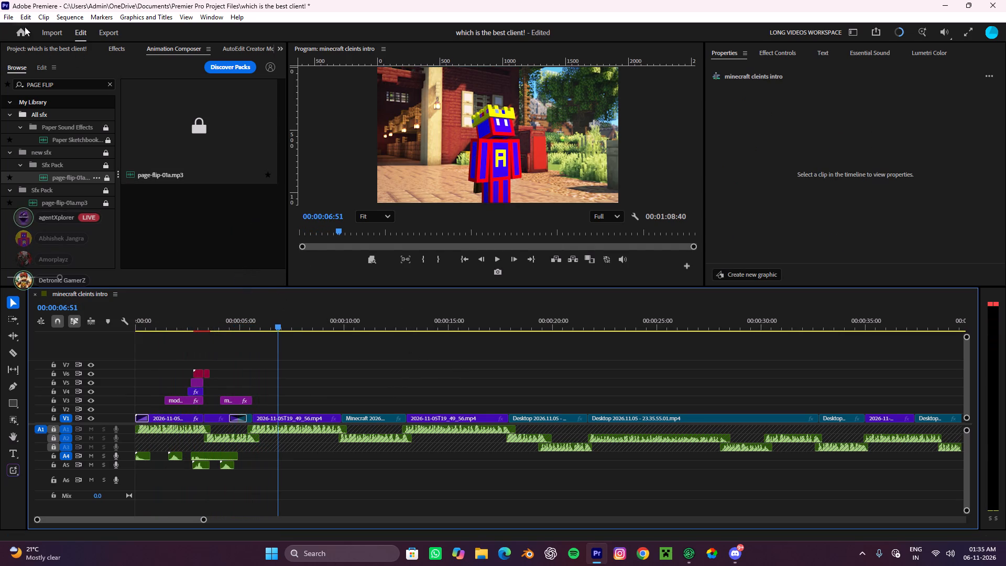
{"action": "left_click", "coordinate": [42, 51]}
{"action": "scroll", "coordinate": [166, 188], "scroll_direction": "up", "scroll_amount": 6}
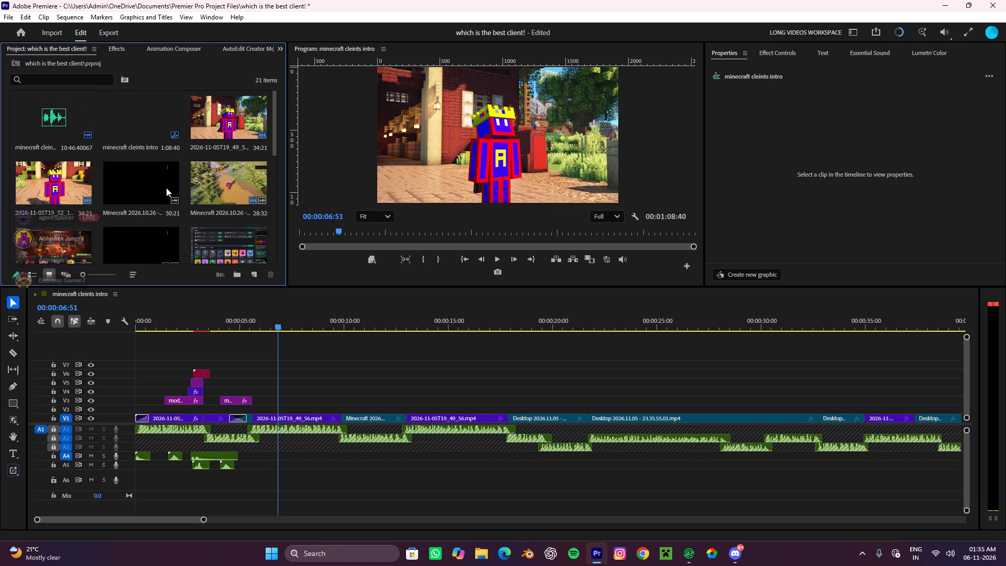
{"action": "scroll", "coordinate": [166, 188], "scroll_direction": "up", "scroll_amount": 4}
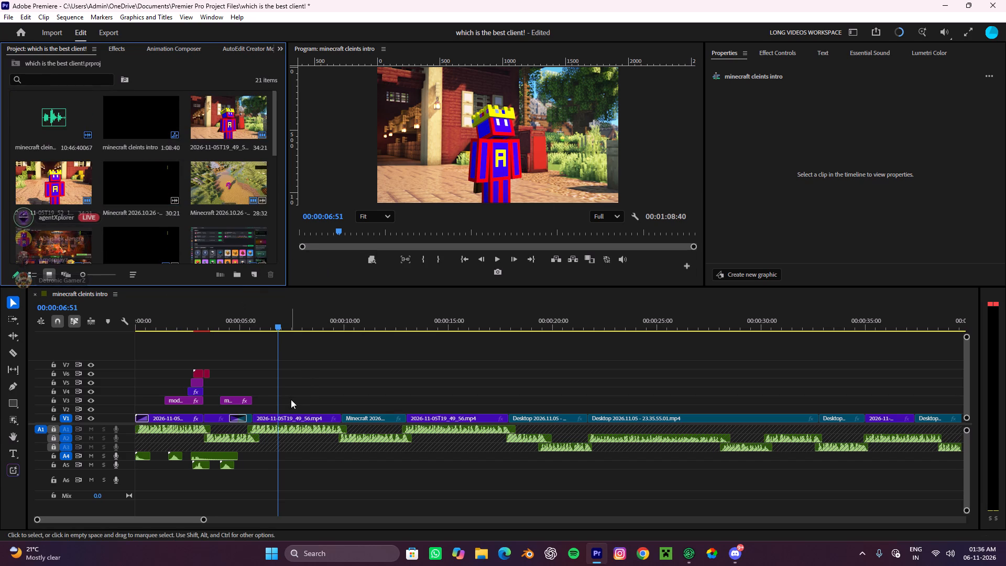
Add a text layer reading CATEGORY at 00:00:06:51, in the upper-left area of the video frame.
{"action": "scroll", "coordinate": [264, 396], "scroll_direction": "up", "scroll_amount": 3}
{"action": "scroll", "coordinate": [259, 395], "scroll_direction": "up", "scroll_amount": 4, "text": "alt"}
{"action": "scroll", "coordinate": [256, 393], "scroll_direction": "up", "scroll_amount": 5}
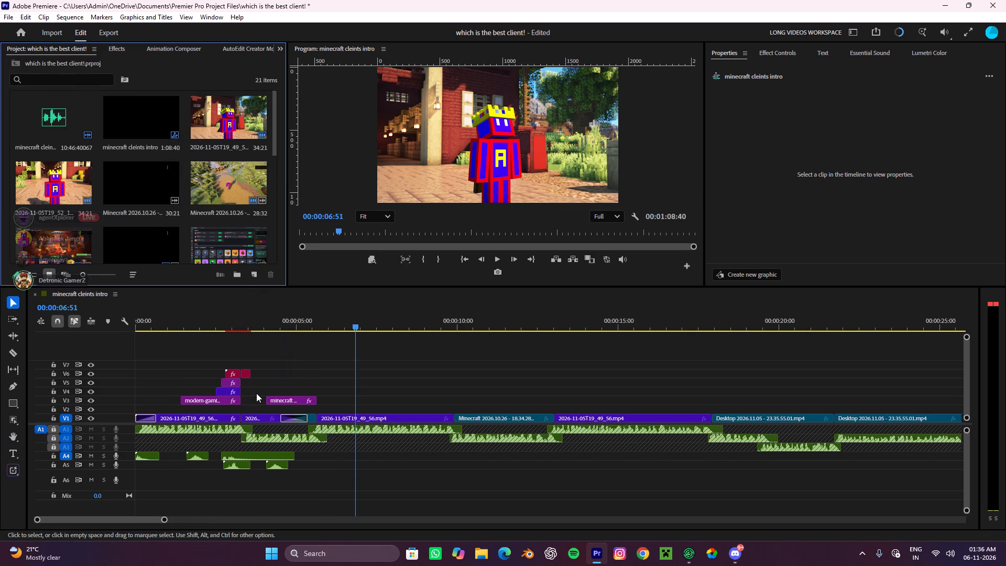
{"action": "key", "text": "t"}
{"action": "left_click", "coordinate": [390, 114]}
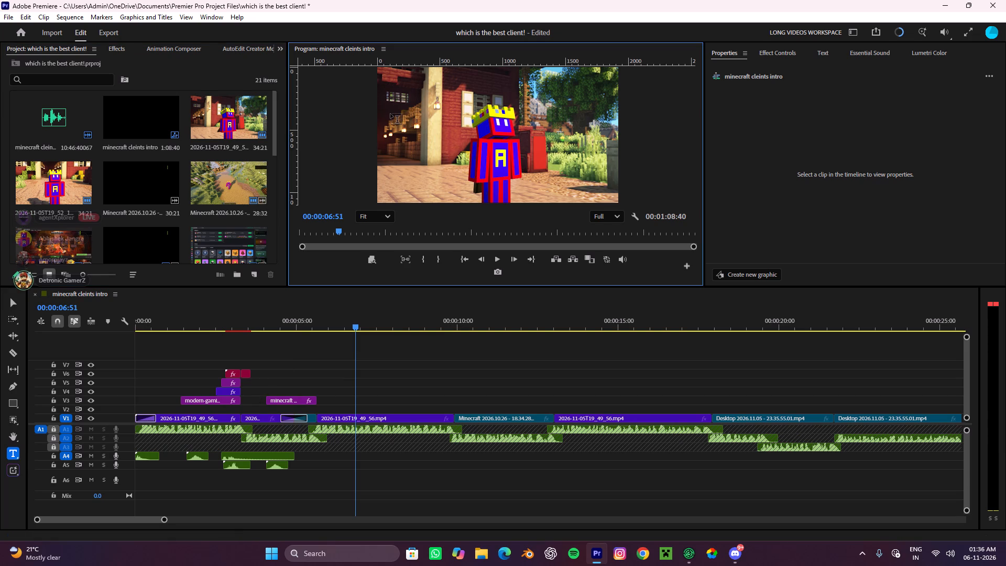
{"action": "type", "text": "CATER"}
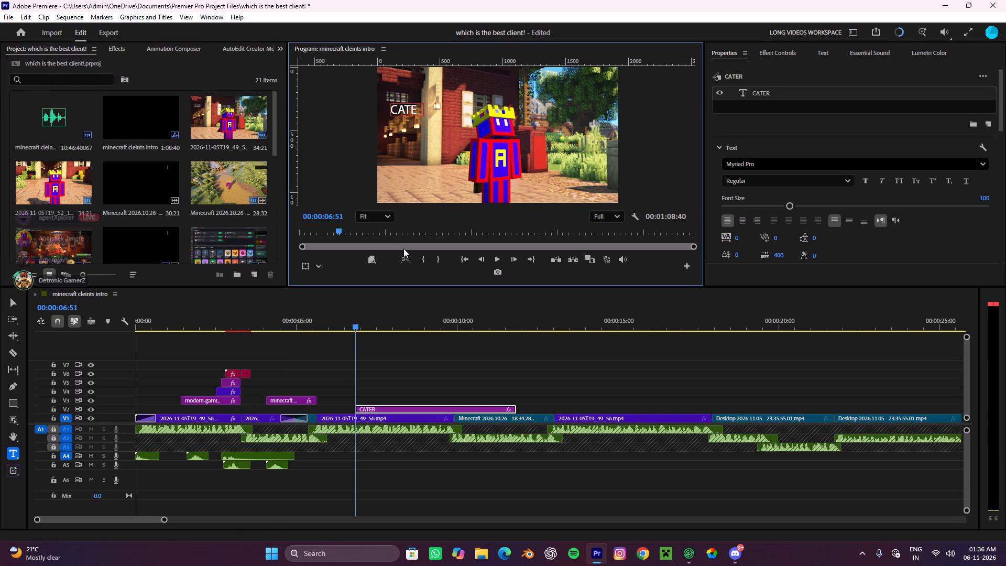
{"action": "key", "text": "BackSpace"}
{"action": "type", "text": "GORY"}
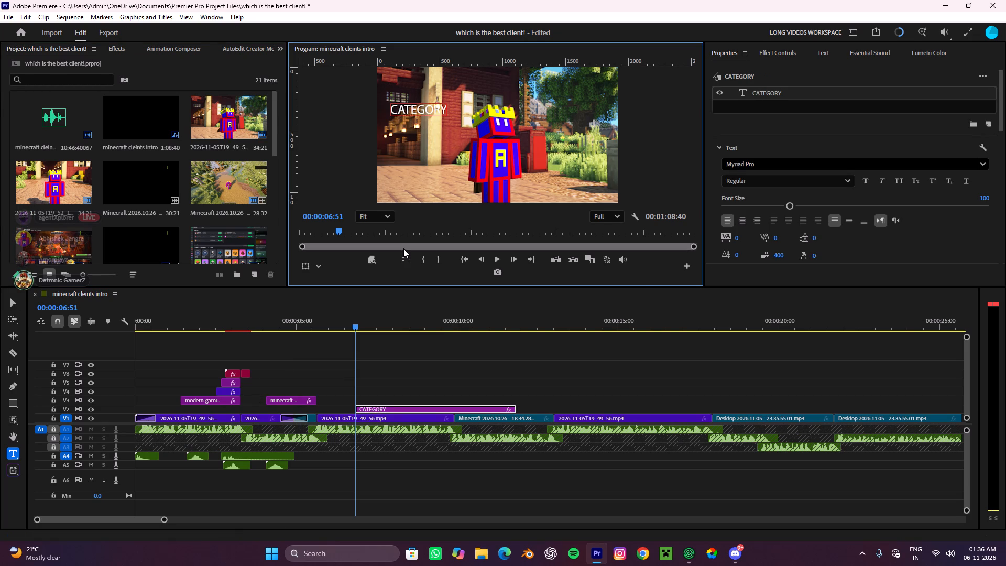
Change the font of the CATEGORY text to Poppins Regular.
{"action": "double_click", "coordinate": [419, 111]}
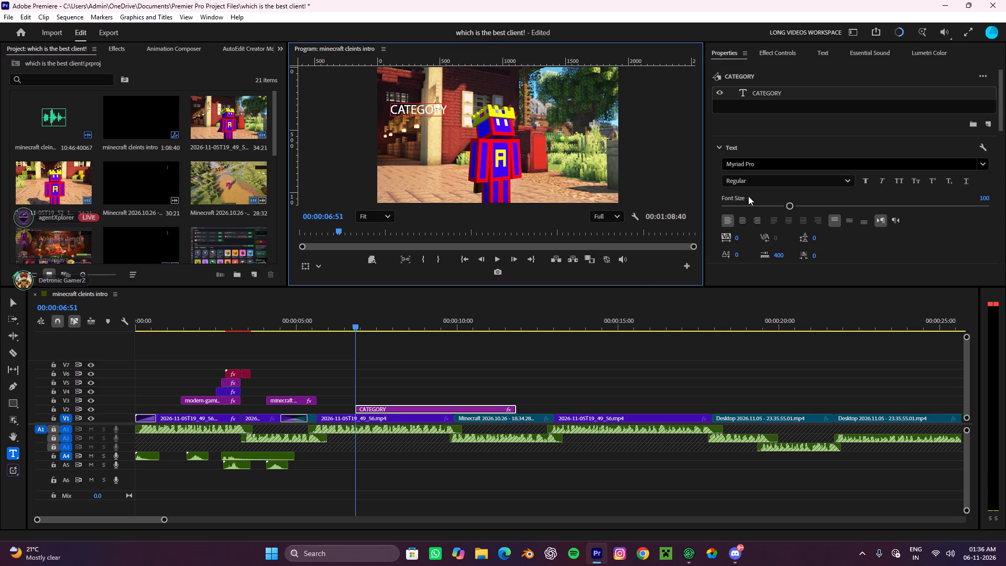
{"action": "left_click", "coordinate": [768, 169]}
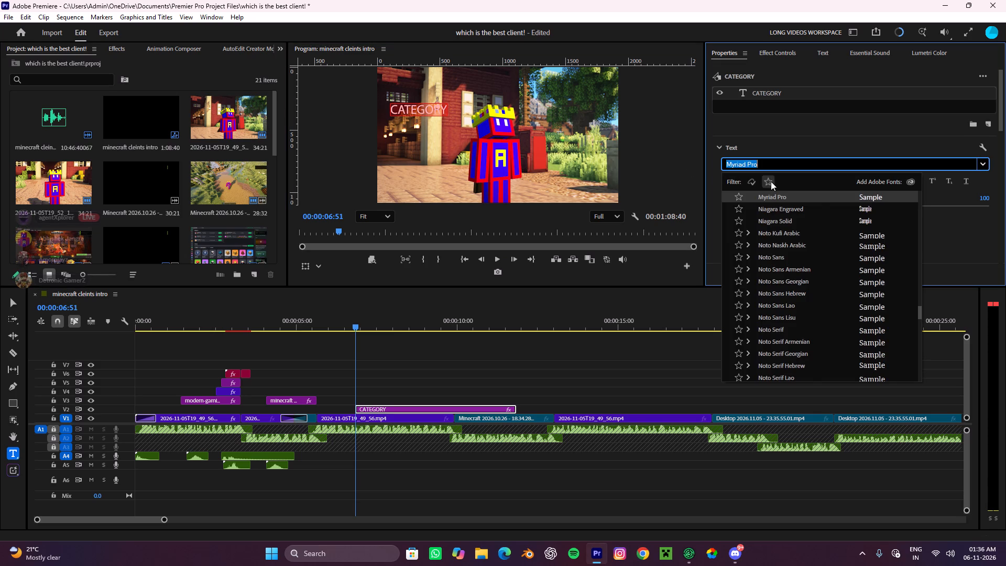
{"action": "key", "text": "p"}
{"action": "type", "text": "OP"}
{"action": "key", "text": "p"}
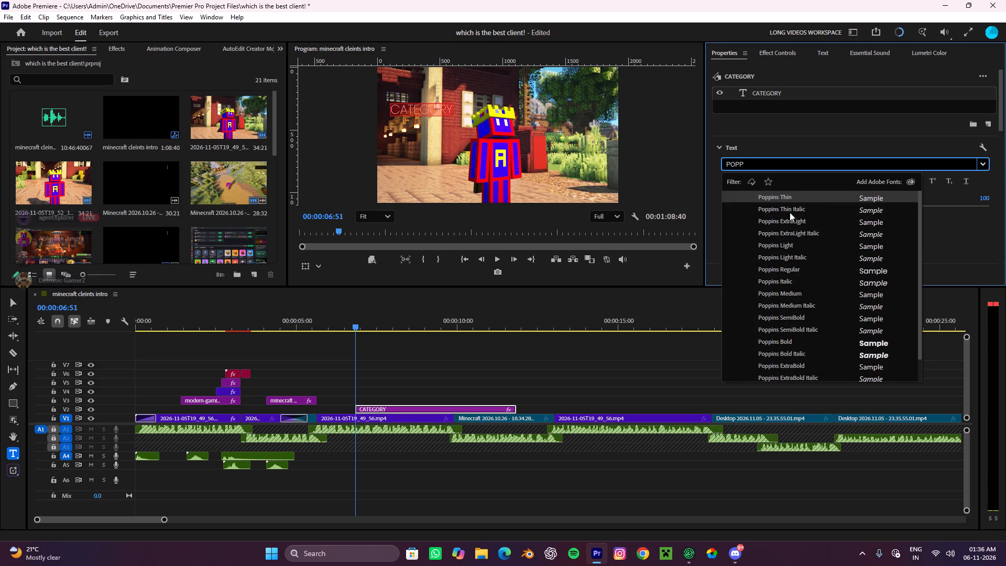
{"action": "scroll", "coordinate": [800, 211], "scroll_direction": "down", "scroll_amount": 3}
{"action": "scroll", "coordinate": [800, 210], "scroll_direction": "up", "scroll_amount": 5}
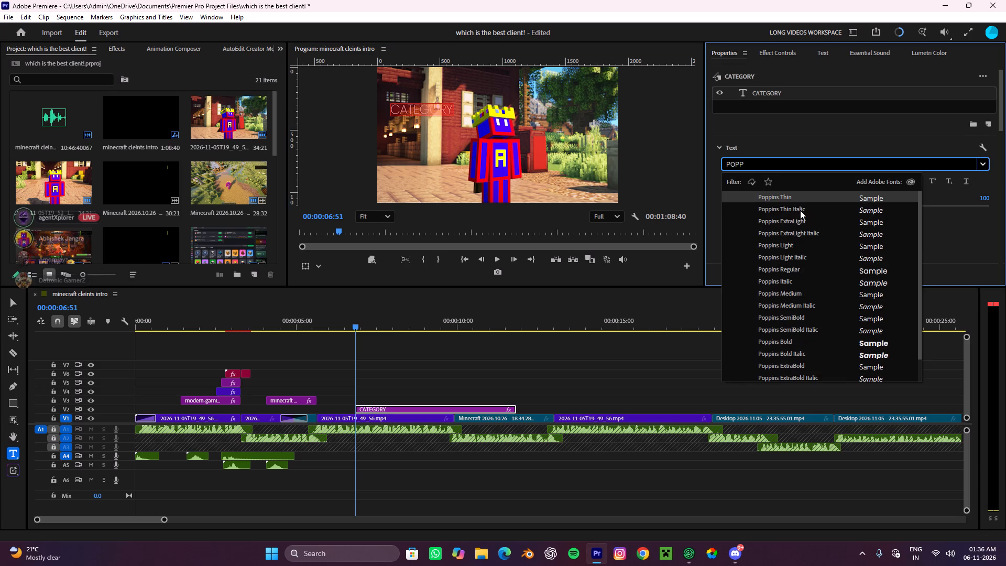
{"action": "key", "text": "Down"}
{"action": "key", "text": "Down"}
{"action": "key", "text": "Down"}
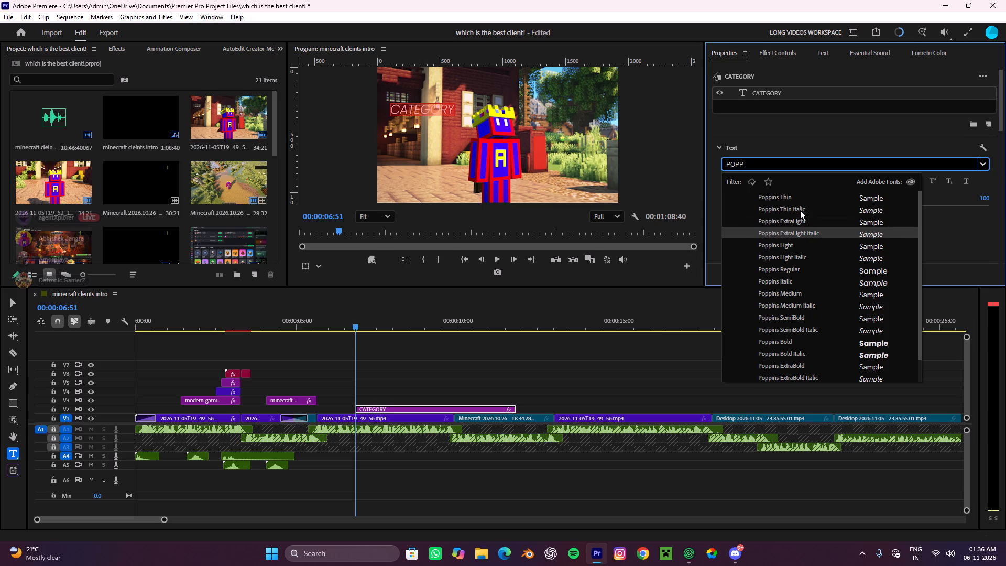
{"action": "key", "text": "Down"}
{"action": "key", "text": "Down"}
{"action": "key", "text": "Down"}
{"action": "key", "text": "Down"}
{"action": "key", "text": "Down"}
{"action": "key", "text": "Down"}
{"action": "key", "text": "Down"}
{"action": "key", "text": "Down"}
{"action": "key", "text": "Up"}
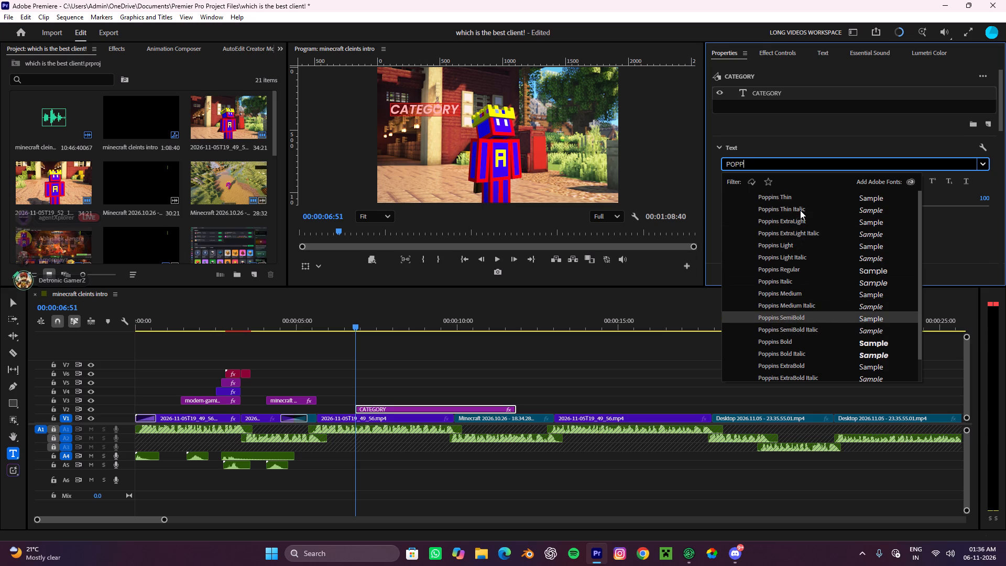
{"action": "key", "text": "Up"}
{"action": "key", "text": "Up"}
{"action": "key", "text": "Up"}
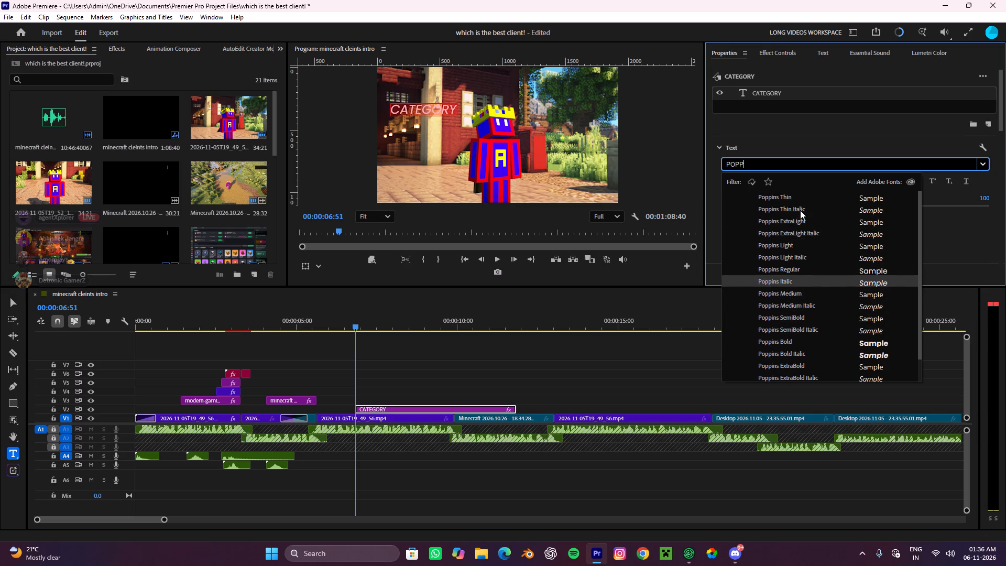
{"action": "key", "text": "Up"}
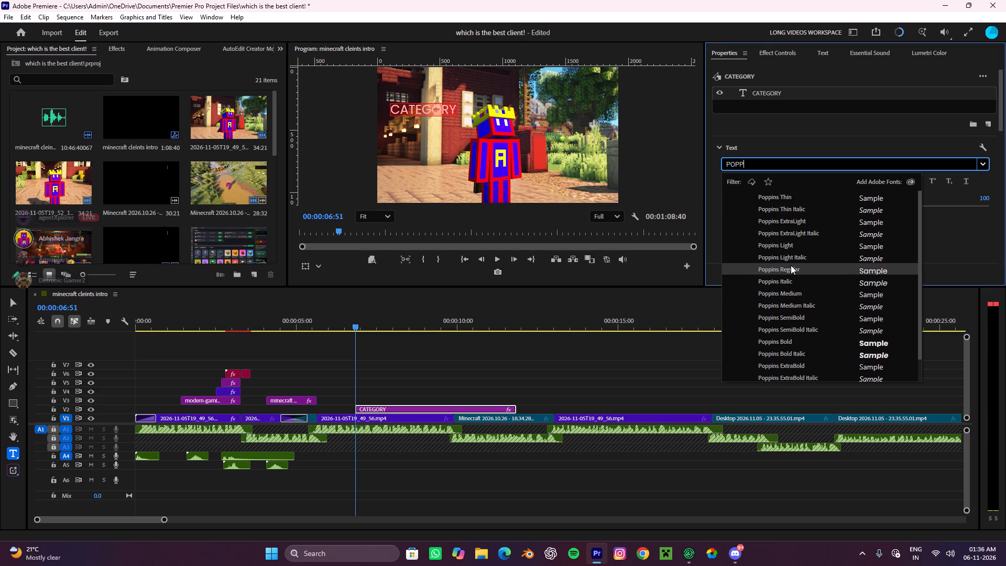
{"action": "left_click", "coordinate": [805, 267]}
{"action": "left_click", "coordinate": [592, 356]}
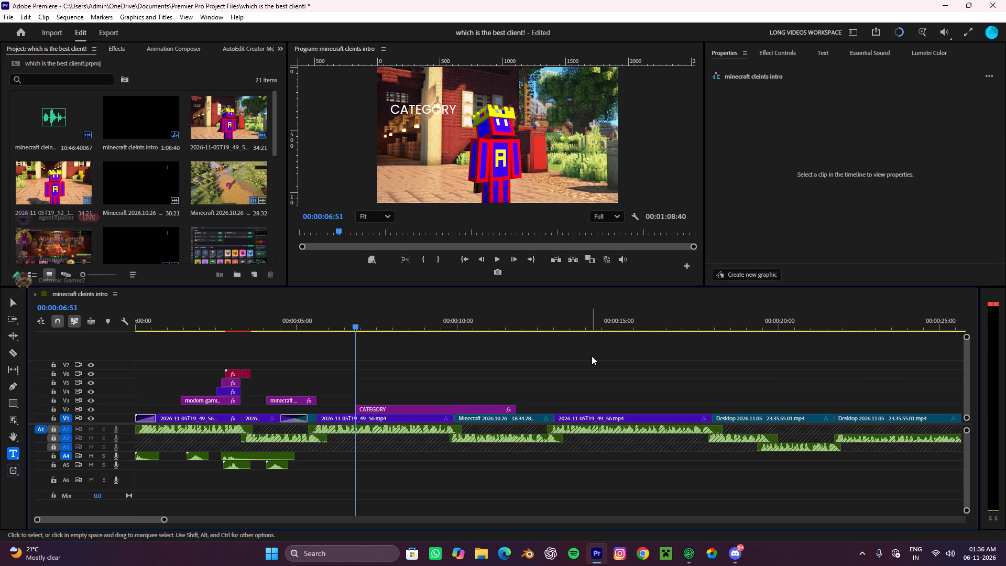
Enlarge the CATEGORY text until it spans almost the full frame width and lower it towards the middle.
{"action": "key", "text": "v"}
{"action": "left_click", "coordinate": [458, 407]}
{"action": "left_click", "coordinate": [425, 109]}
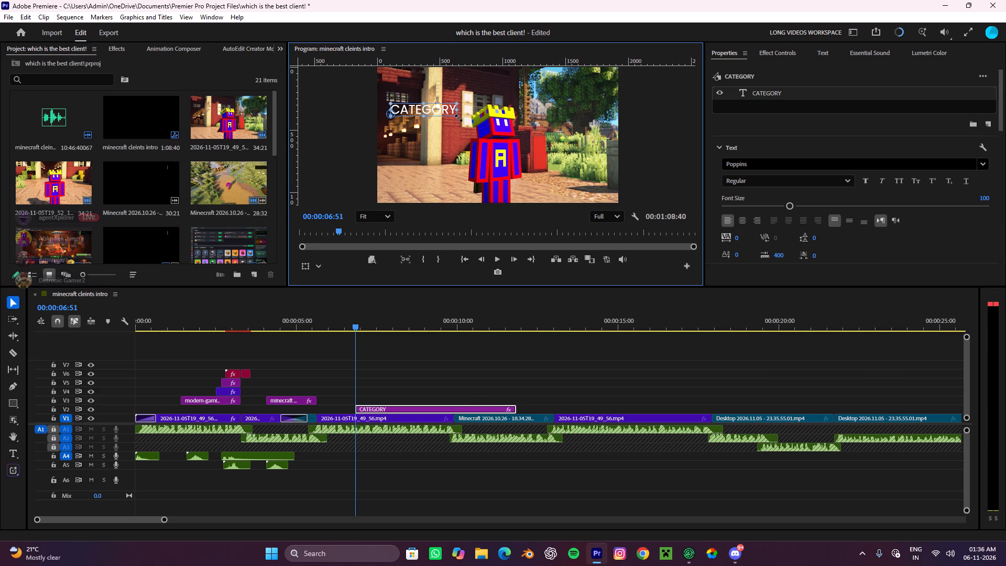
{"action": "left_click_drag", "start_coordinate": [458, 118], "coordinate": [526, 160]}
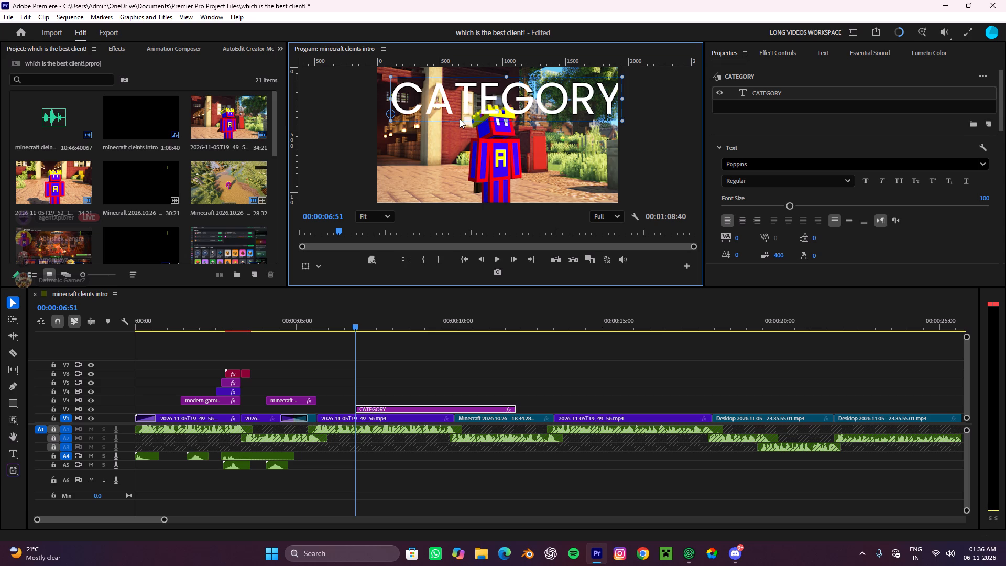
{"action": "left_click_drag", "start_coordinate": [535, 117], "coordinate": [530, 142]}
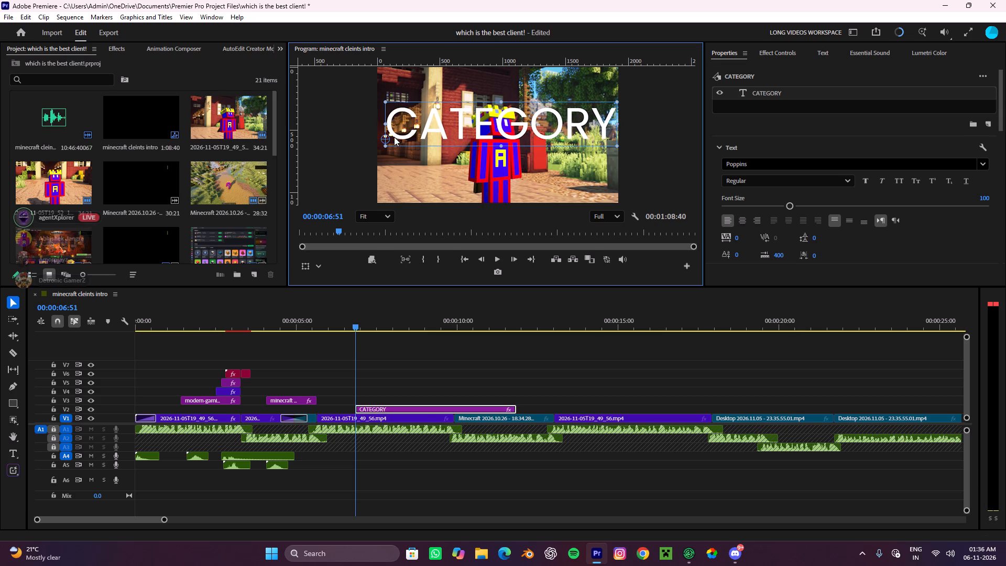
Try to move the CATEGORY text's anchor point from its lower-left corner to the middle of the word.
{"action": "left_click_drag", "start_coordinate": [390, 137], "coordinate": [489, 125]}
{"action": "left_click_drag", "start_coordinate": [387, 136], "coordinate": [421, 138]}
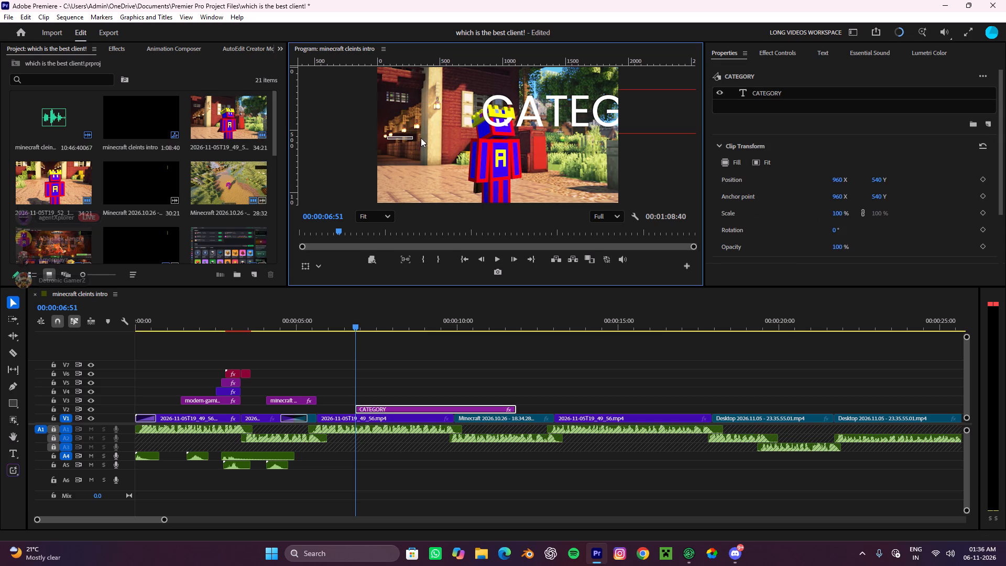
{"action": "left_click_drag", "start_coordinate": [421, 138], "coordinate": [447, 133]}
Set the program preview's playback resolution to 1/4.
{"action": "scroll", "coordinate": [456, 397], "scroll_direction": "down", "scroll_amount": 5, "text": "alt"}
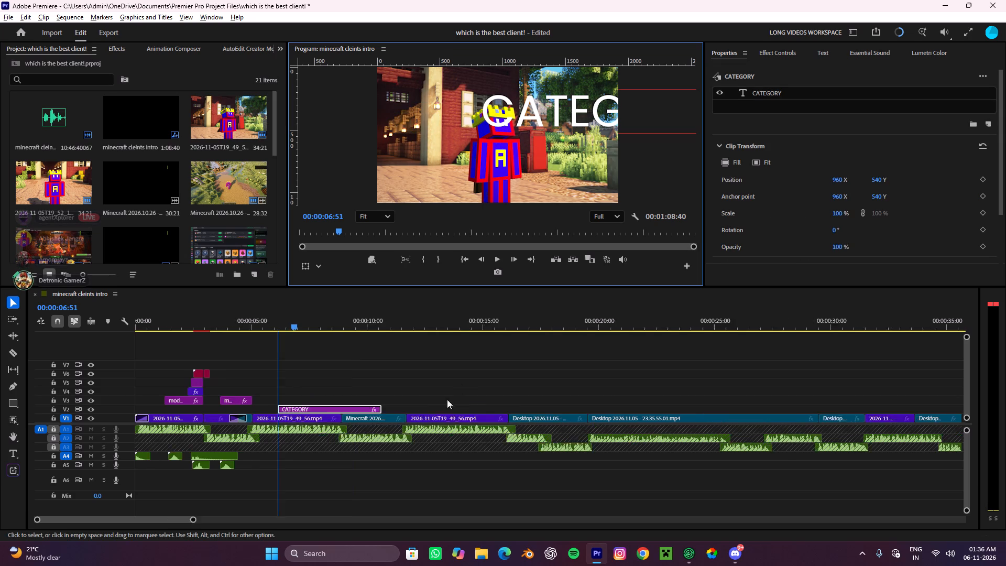
{"action": "scroll", "coordinate": [447, 399], "scroll_direction": "down", "scroll_amount": 4, "text": "alt"}
{"action": "left_click", "coordinate": [600, 212]}
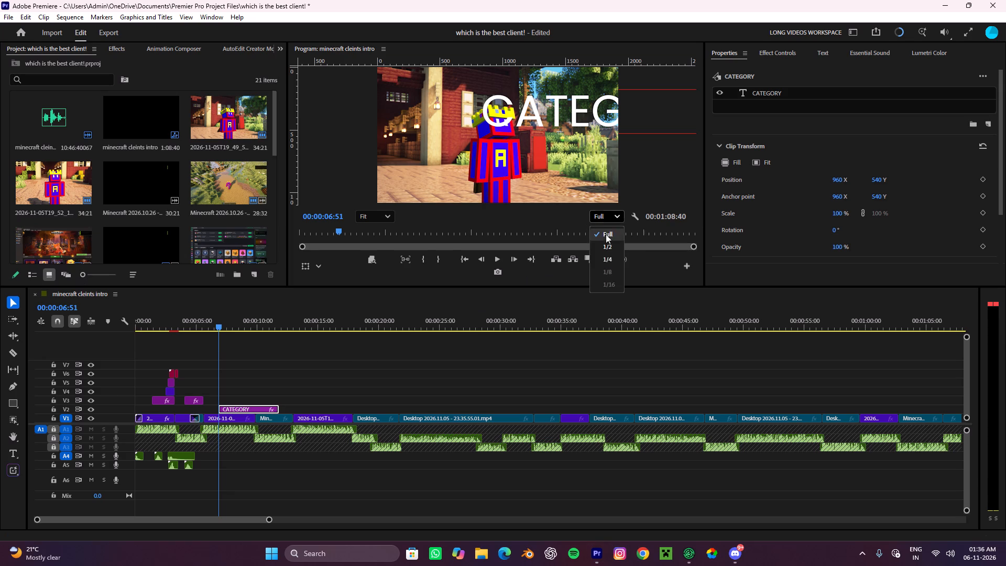
{"action": "left_click", "coordinate": [609, 256]}
Place the CATEGORY text's anchor point in the middle of the word and bring the text back to the frame's centre.
{"action": "left_click", "coordinate": [556, 127]}
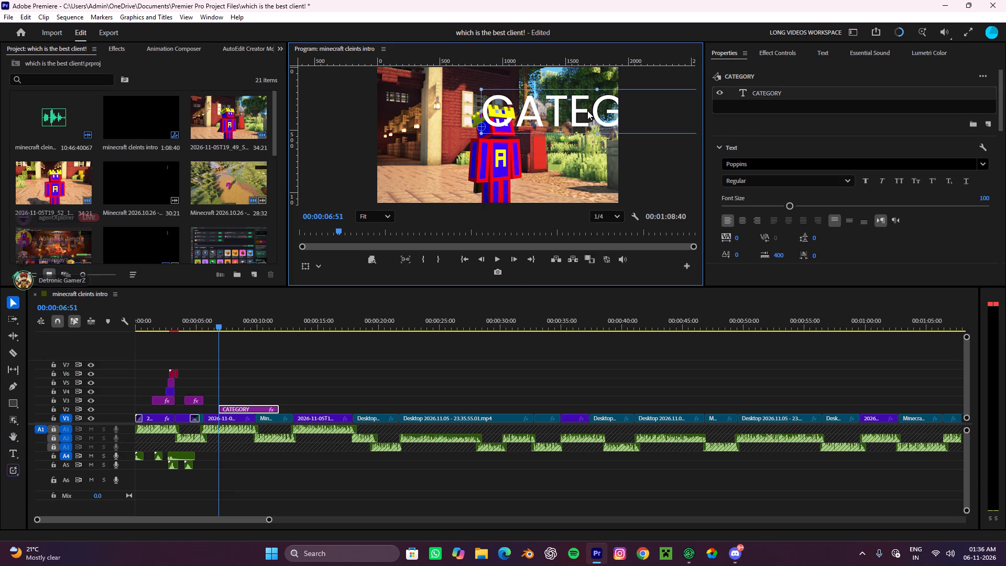
{"action": "left_click", "coordinate": [587, 111]}
{"action": "left_click_drag", "start_coordinate": [485, 124], "coordinate": [549, 115]}
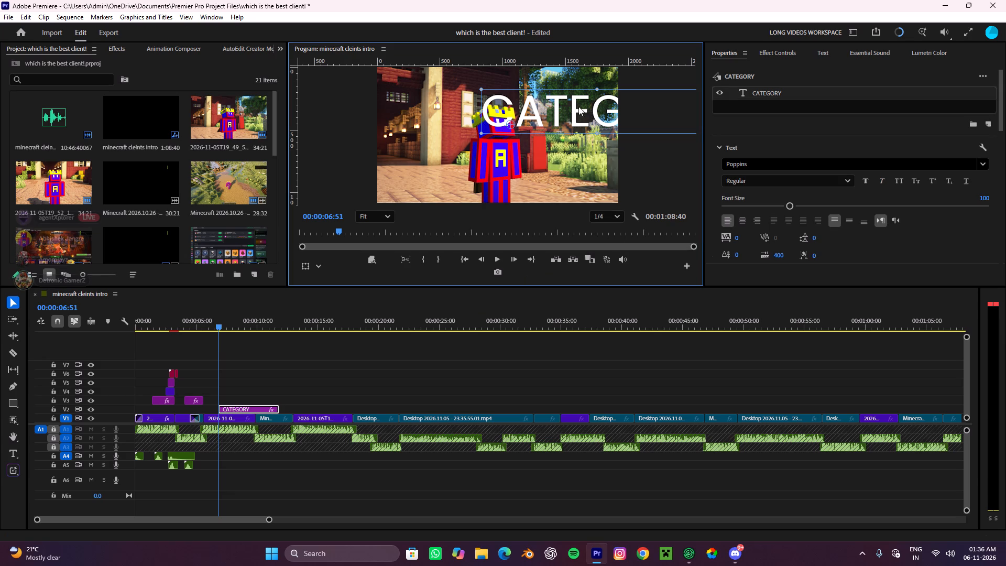
{"action": "left_click_drag", "start_coordinate": [578, 106], "coordinate": [472, 133]}
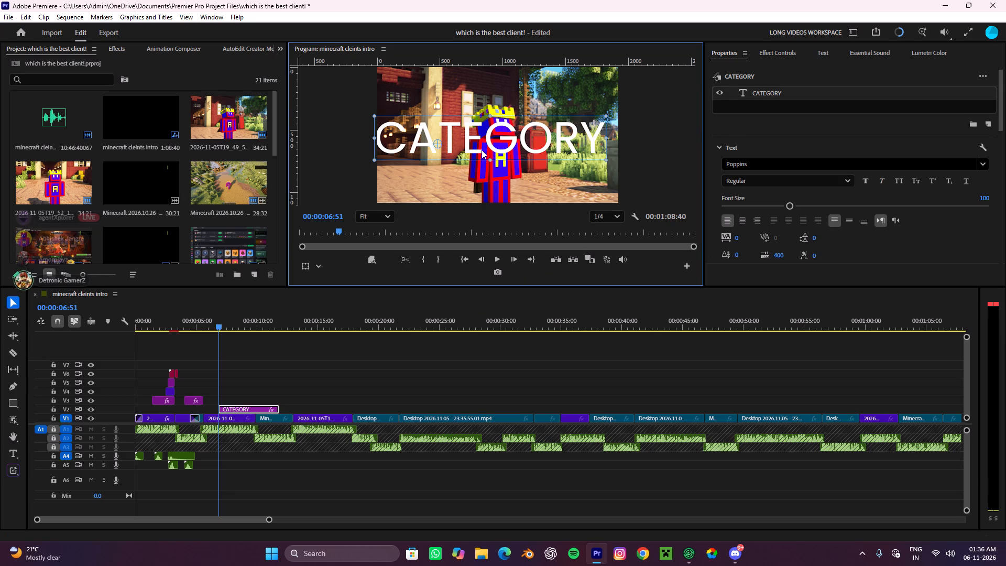
{"action": "left_click_drag", "start_coordinate": [435, 143], "coordinate": [493, 145]}
{"action": "left_click_drag", "start_coordinate": [495, 144], "coordinate": [494, 137]}
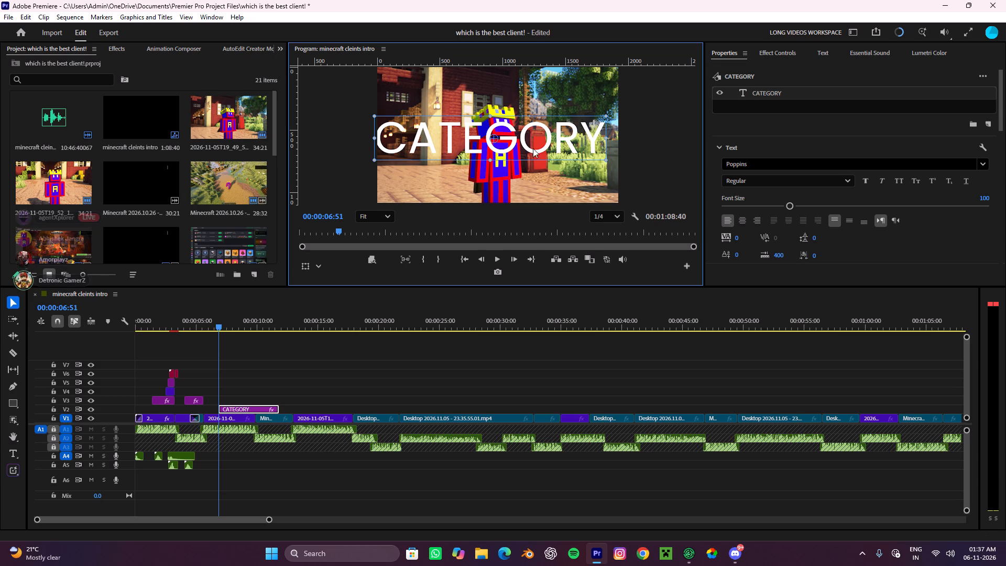
{"action": "left_click_drag", "start_coordinate": [535, 146], "coordinate": [552, 140]}
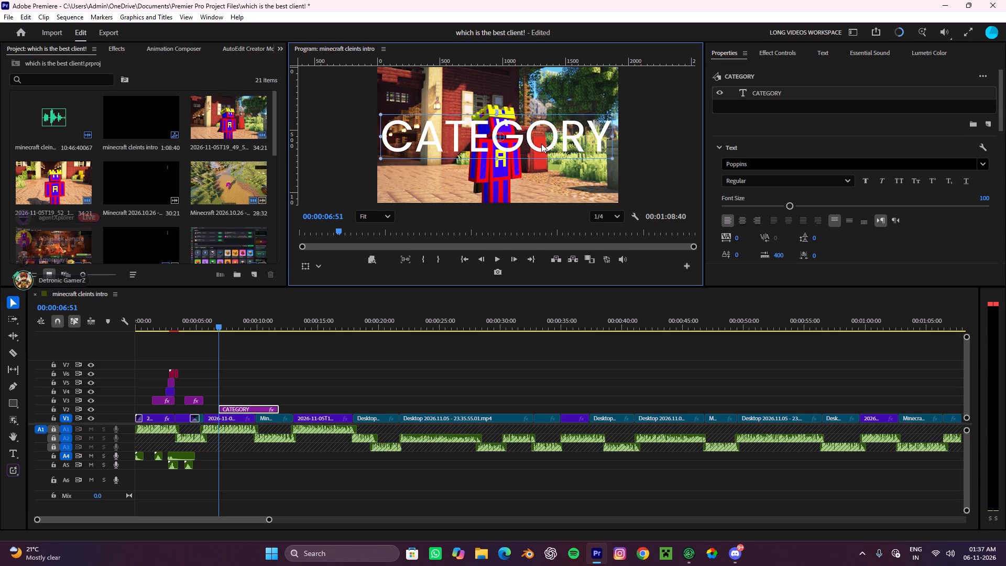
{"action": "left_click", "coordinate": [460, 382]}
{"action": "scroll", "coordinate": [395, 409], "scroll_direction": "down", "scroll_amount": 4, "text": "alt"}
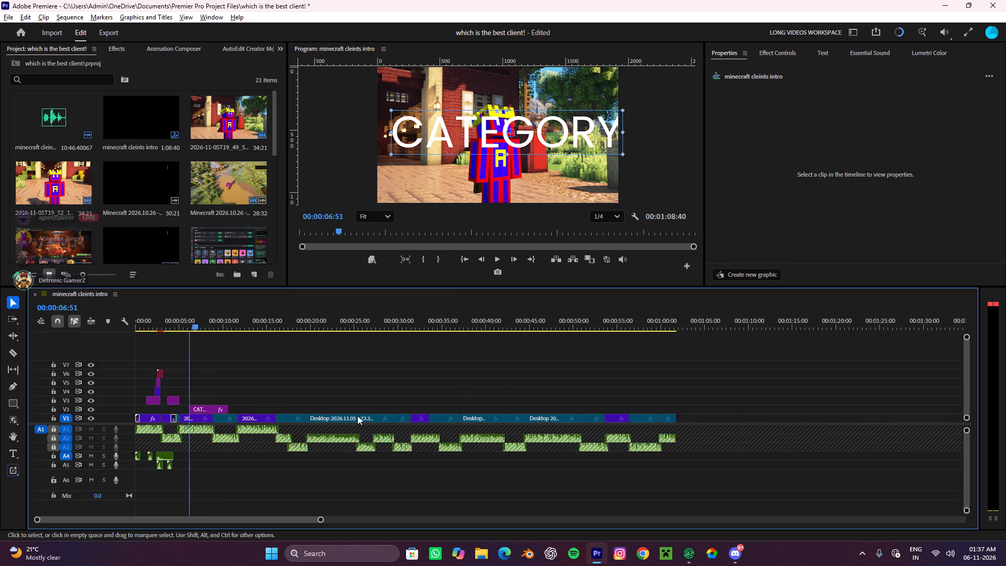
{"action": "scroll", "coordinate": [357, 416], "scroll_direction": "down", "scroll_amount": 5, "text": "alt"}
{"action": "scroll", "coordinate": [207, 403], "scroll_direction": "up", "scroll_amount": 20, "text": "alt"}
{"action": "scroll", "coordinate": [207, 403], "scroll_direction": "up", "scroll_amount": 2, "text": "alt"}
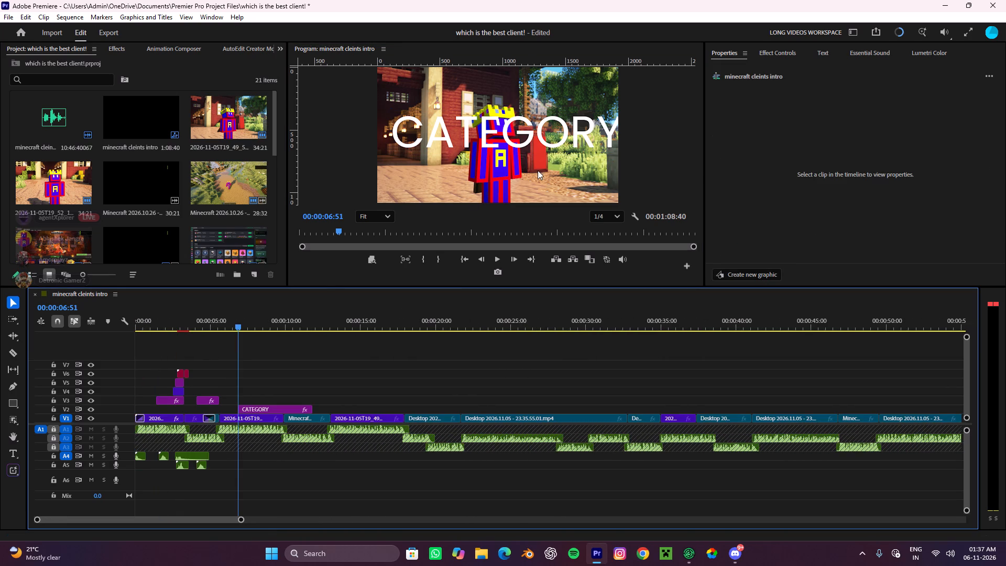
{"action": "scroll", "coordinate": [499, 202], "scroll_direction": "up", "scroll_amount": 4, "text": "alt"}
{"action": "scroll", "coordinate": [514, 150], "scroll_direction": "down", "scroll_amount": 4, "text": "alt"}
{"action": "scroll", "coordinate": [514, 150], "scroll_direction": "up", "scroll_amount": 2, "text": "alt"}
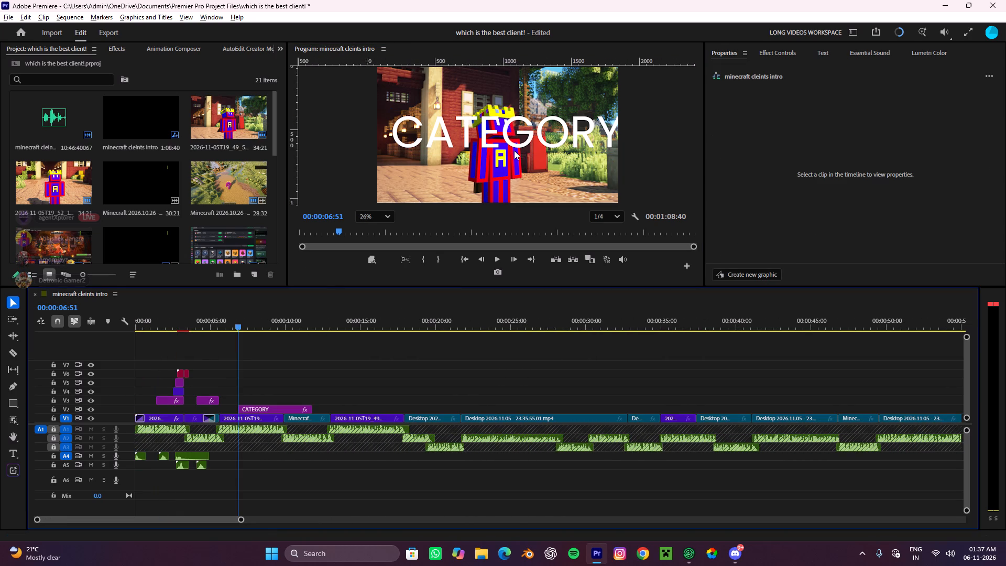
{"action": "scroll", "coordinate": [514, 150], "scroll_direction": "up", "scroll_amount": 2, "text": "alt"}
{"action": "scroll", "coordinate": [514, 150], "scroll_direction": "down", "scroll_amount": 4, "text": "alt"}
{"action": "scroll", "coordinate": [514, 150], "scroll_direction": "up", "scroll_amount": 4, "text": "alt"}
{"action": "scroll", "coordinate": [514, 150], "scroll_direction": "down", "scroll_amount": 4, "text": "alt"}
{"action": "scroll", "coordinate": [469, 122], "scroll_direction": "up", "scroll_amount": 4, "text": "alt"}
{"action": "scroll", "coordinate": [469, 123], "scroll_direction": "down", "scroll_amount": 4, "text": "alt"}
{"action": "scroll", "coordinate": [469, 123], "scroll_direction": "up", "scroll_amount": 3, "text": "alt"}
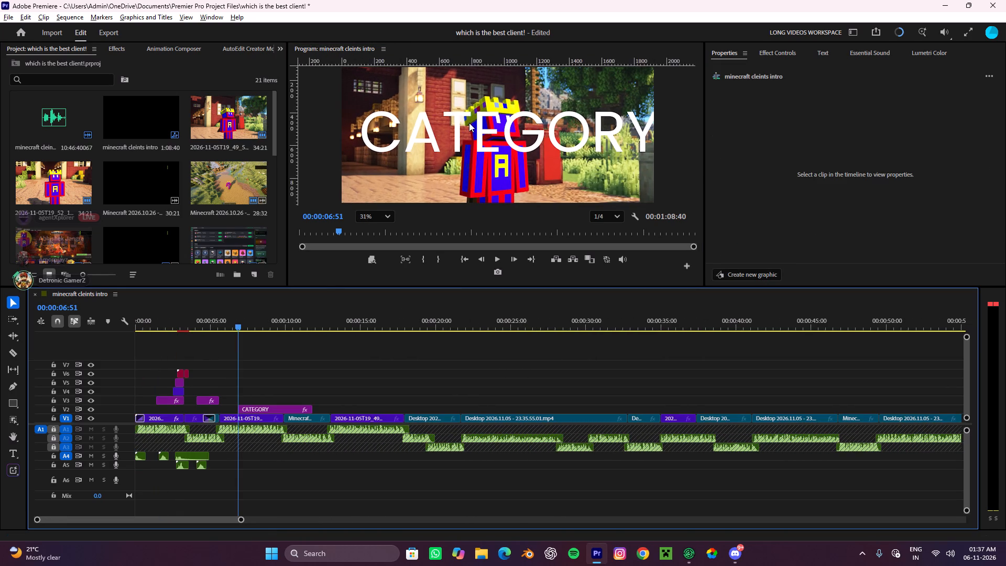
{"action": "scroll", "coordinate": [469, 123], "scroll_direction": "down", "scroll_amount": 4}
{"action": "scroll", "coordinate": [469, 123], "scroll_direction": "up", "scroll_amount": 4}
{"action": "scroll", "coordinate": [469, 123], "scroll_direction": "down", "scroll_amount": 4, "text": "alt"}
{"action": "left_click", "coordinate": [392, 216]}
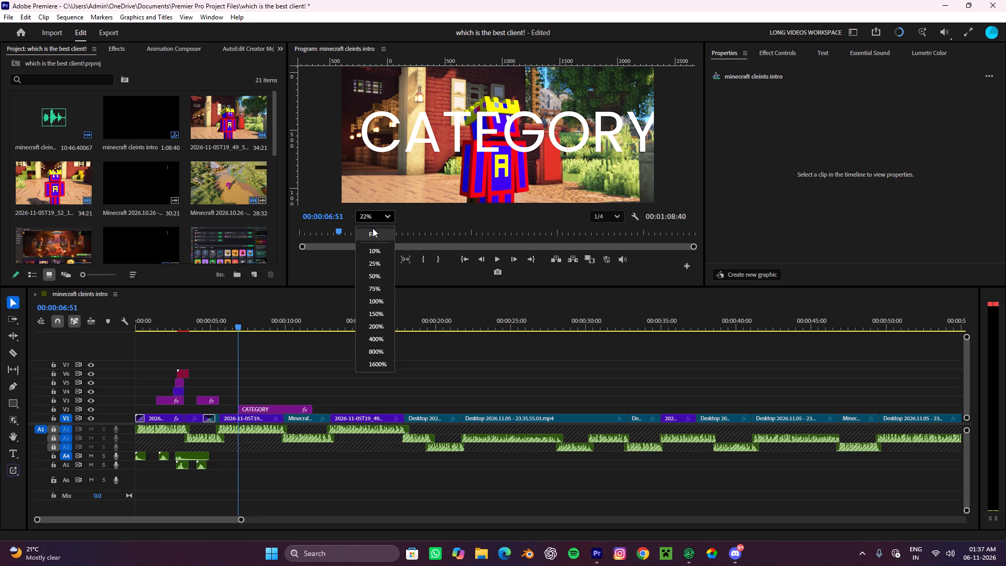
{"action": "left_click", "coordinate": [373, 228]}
Shift the CATEGORY text slightly to the left so that the whole word sits centred within the frame.
{"action": "left_click", "coordinate": [533, 131]}
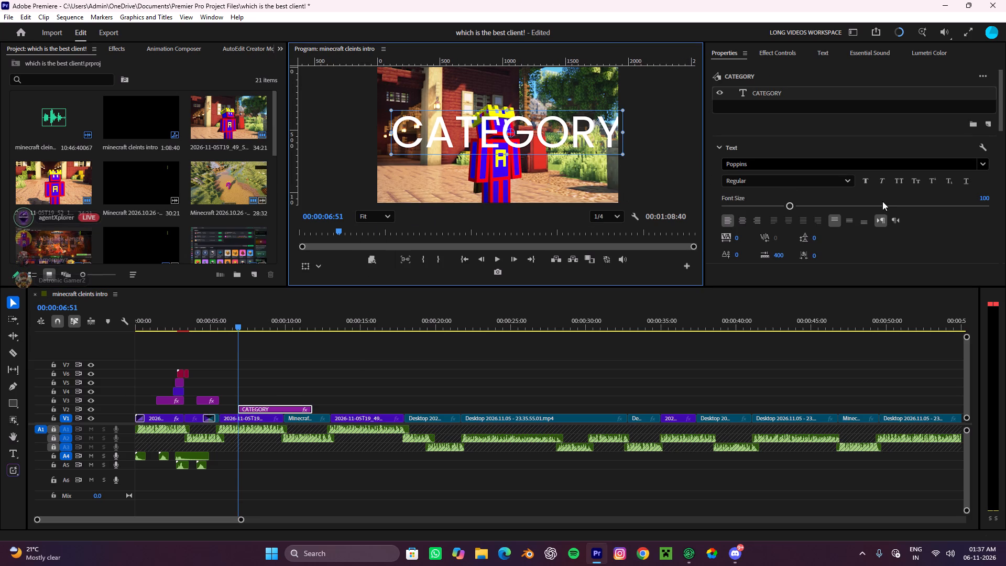
{"action": "scroll", "coordinate": [893, 267], "scroll_direction": "down", "scroll_amount": 14}
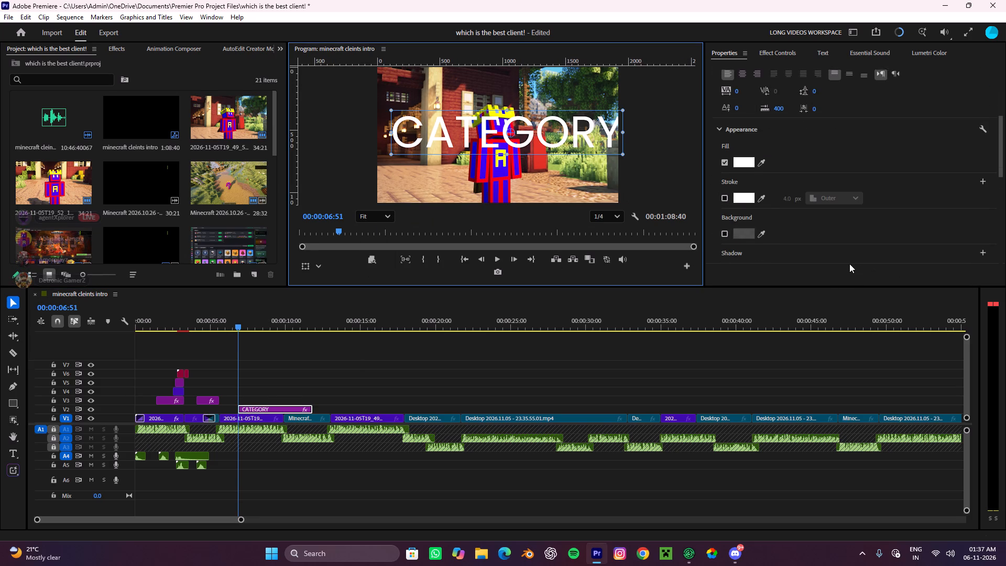
{"action": "scroll", "coordinate": [849, 264], "scroll_direction": "down", "scroll_amount": 1}
{"action": "scroll", "coordinate": [779, 226], "scroll_direction": "down", "scroll_amount": 1}
{"action": "scroll", "coordinate": [789, 171], "scroll_direction": "up", "scroll_amount": 4}
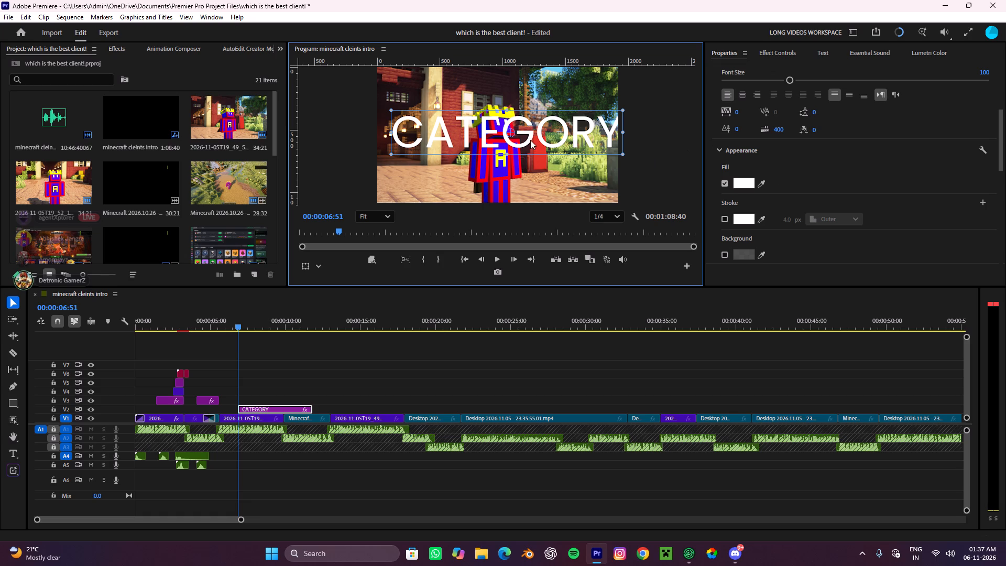
{"action": "left_click", "coordinate": [530, 140]}
{"action": "left_click_drag", "start_coordinate": [539, 133], "coordinate": [528, 133]}
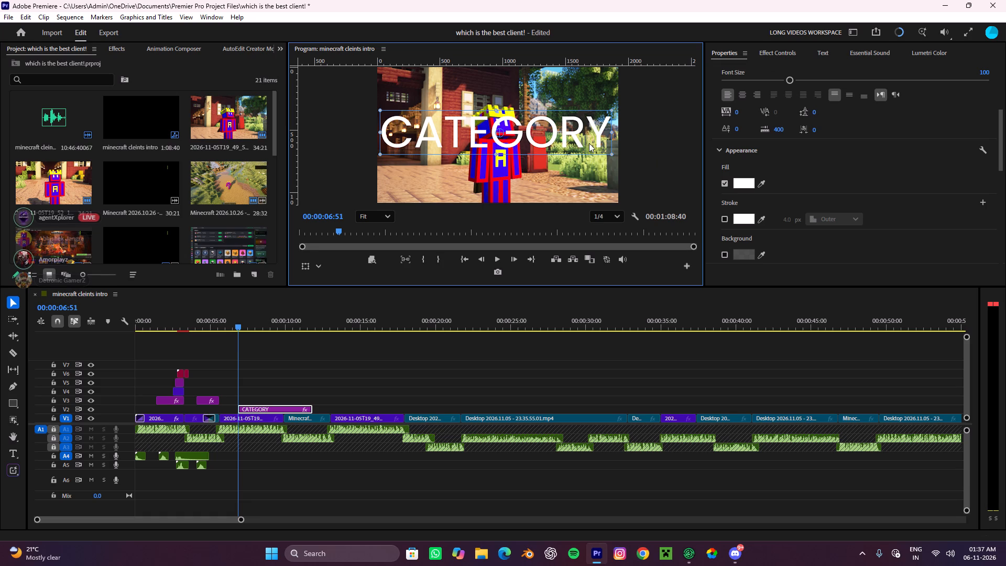
Nudge the CATEGORY text slightly to the right so that it sits centred in the frame, and deselect it.
{"action": "left_click", "coordinate": [554, 133]}
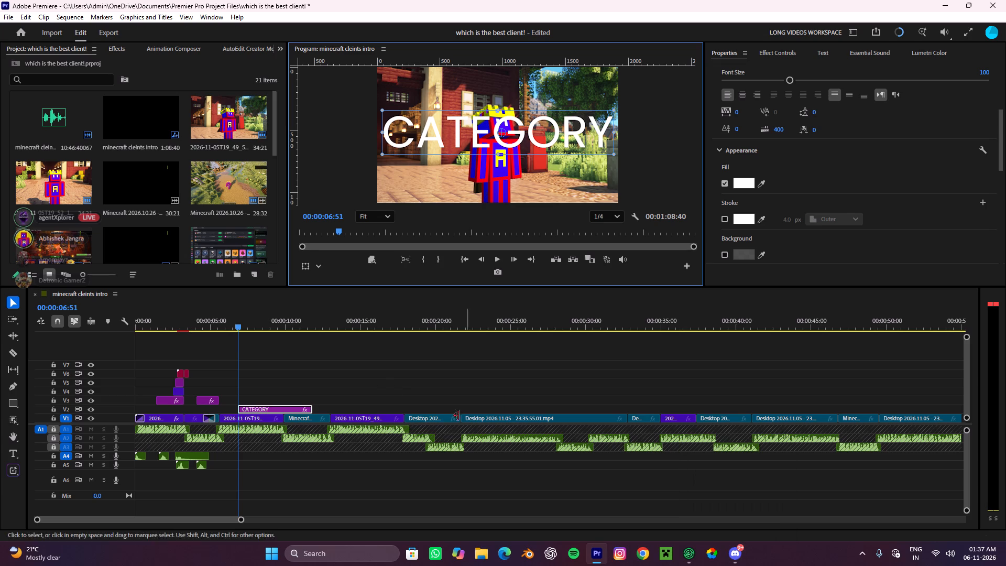
{"action": "left_click", "coordinate": [382, 378]}
Move the CATEGORY title clip from V2 up to V3 and earlier, so it starts directly after the short graphic clip there.
{"action": "scroll", "coordinate": [310, 393], "scroll_direction": "up", "scroll_amount": 11, "text": "alt"}
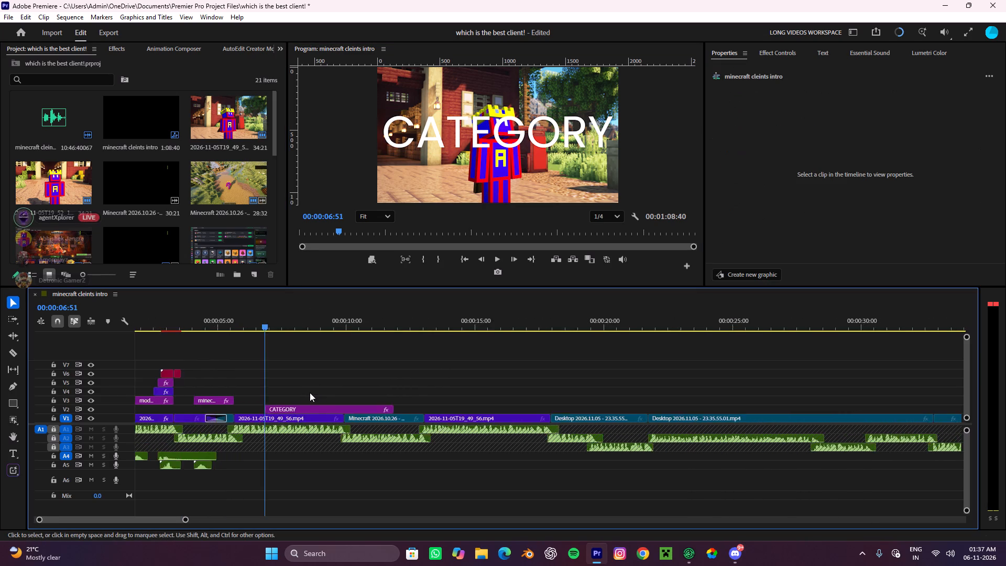
{"action": "scroll", "coordinate": [310, 393], "scroll_direction": "up", "scroll_amount": 4, "text": "alt"}
{"action": "left_click", "coordinate": [350, 407]}
{"action": "left_click_drag", "start_coordinate": [350, 407], "coordinate": [332, 401]}
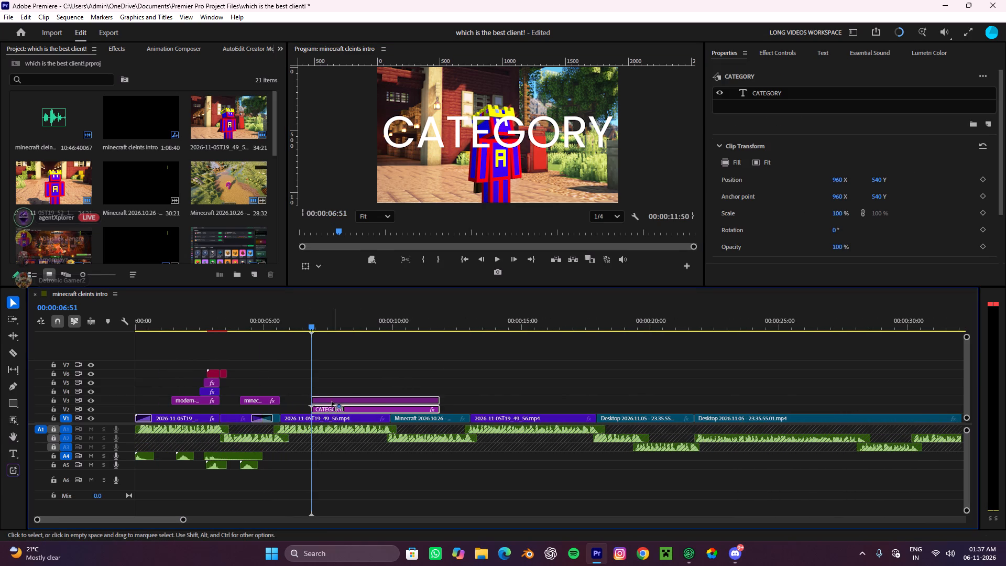
{"action": "left_click_drag", "start_coordinate": [332, 401], "coordinate": [317, 398]}
Play the sequence from about 00:00:05:16, just before the CATEGORY title starts, to review the title's timing against the voiceover.
{"action": "left_click_drag", "start_coordinate": [317, 327], "coordinate": [272, 341]}
{"action": "left_click", "coordinate": [340, 351]}
{"action": "key", "text": "space"}
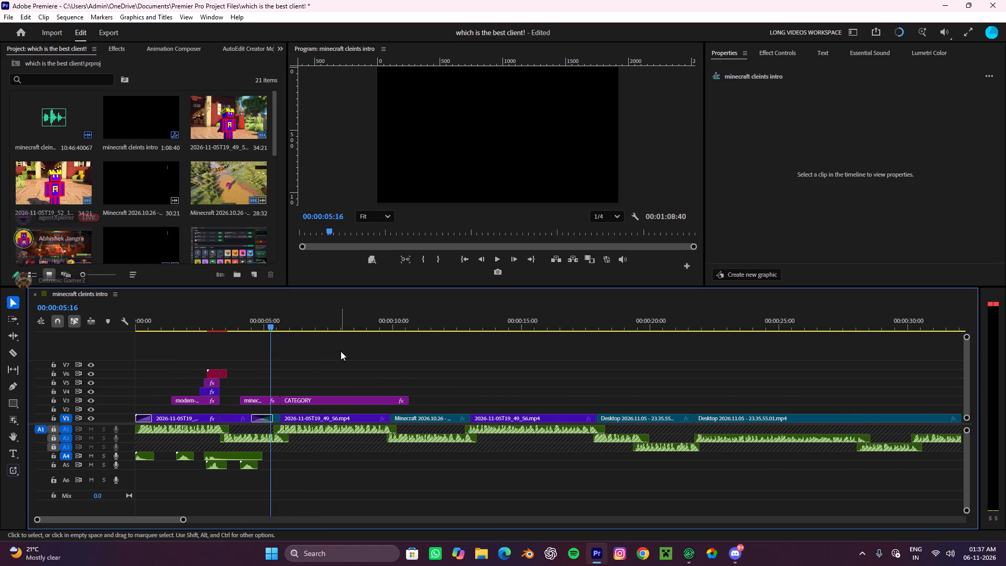
{"action": "left_click", "coordinate": [340, 360]}
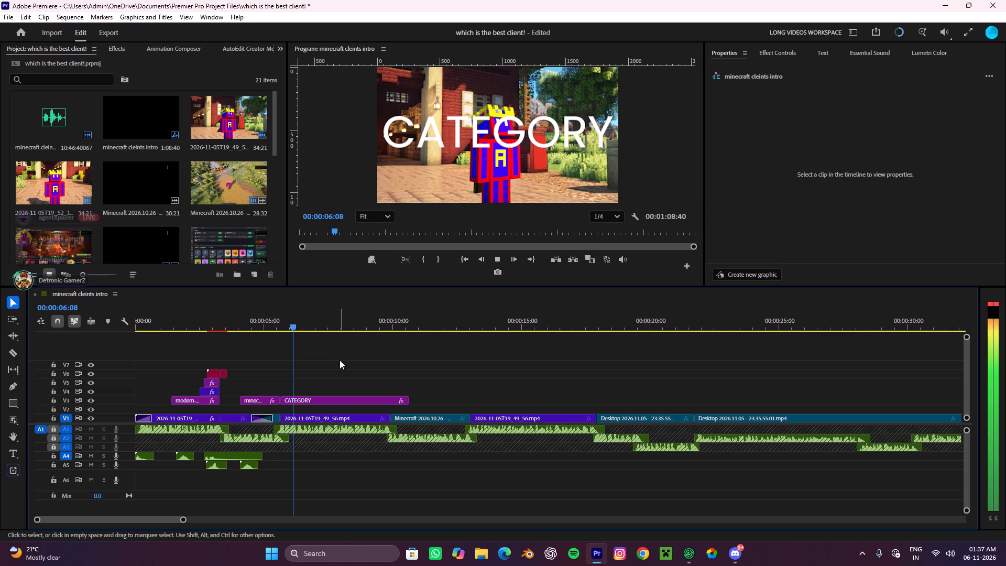
{"action": "key", "text": "space"}
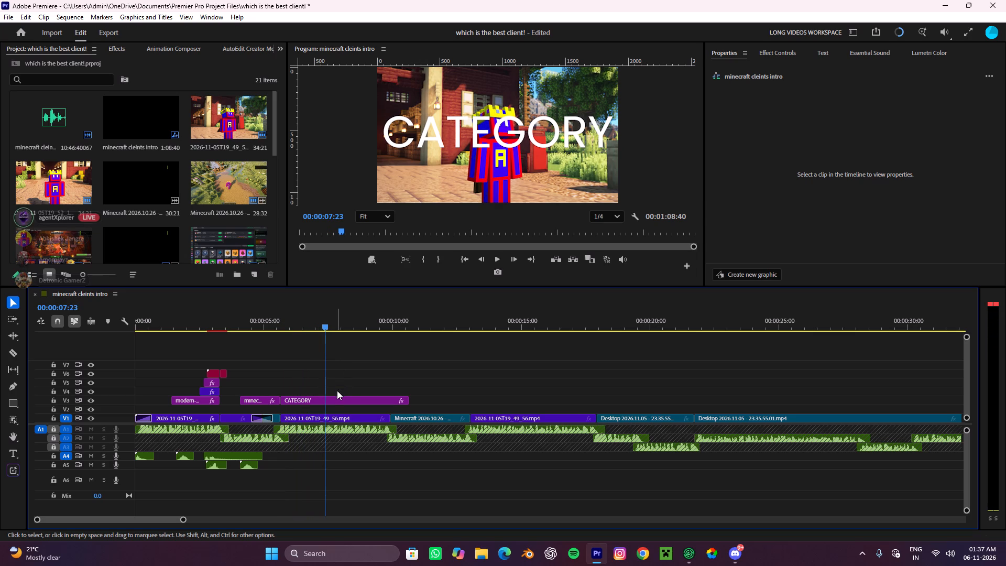
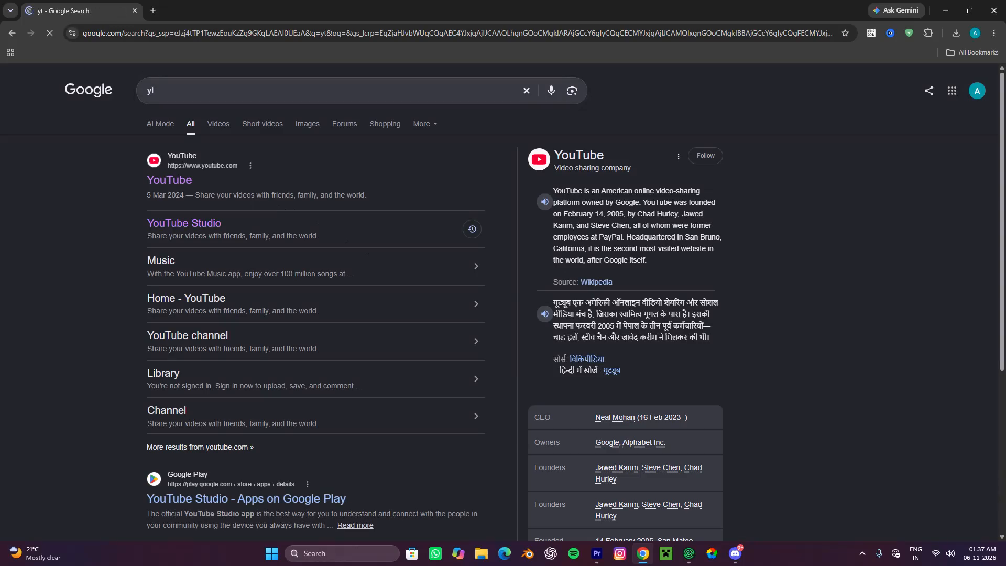
Open YouTube from the Google search results and get its search box ready for a query.
{"action": "left_click", "coordinate": [169, 186]}
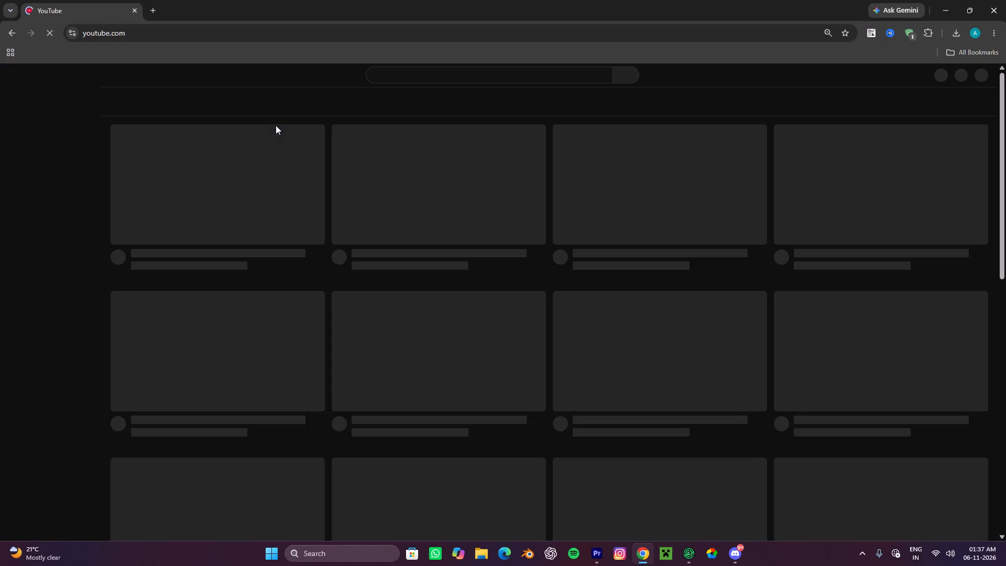
{"action": "left_click", "coordinate": [377, 72]}
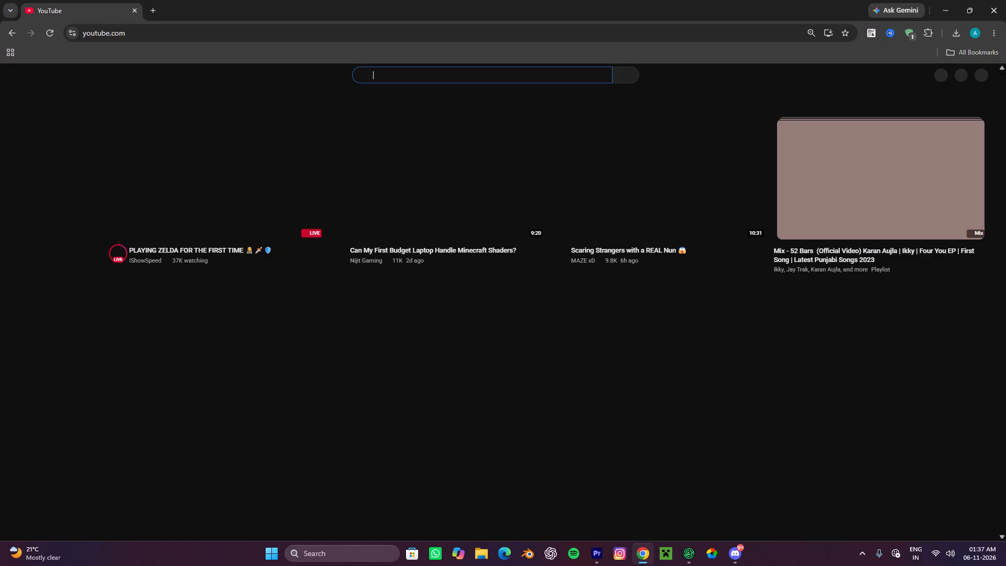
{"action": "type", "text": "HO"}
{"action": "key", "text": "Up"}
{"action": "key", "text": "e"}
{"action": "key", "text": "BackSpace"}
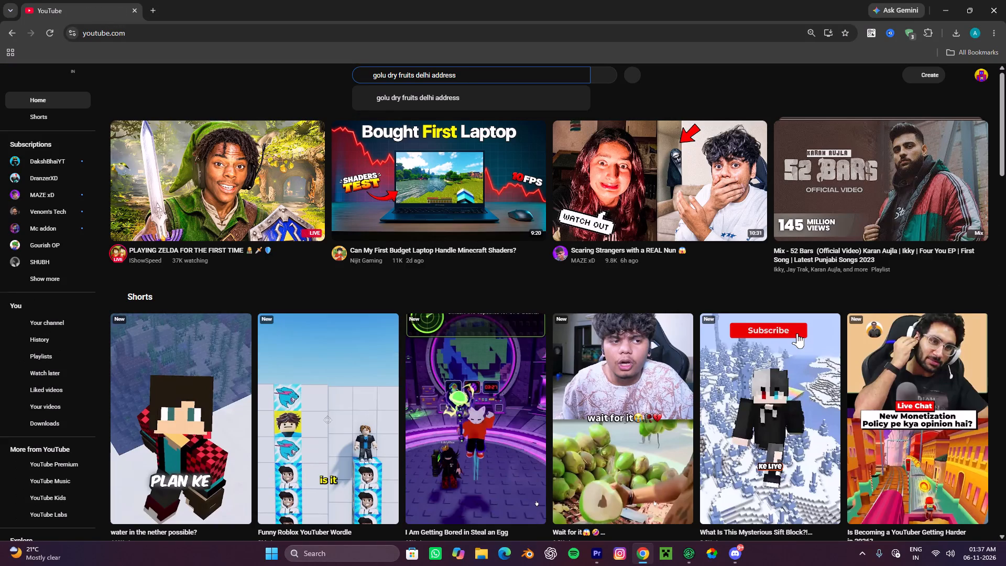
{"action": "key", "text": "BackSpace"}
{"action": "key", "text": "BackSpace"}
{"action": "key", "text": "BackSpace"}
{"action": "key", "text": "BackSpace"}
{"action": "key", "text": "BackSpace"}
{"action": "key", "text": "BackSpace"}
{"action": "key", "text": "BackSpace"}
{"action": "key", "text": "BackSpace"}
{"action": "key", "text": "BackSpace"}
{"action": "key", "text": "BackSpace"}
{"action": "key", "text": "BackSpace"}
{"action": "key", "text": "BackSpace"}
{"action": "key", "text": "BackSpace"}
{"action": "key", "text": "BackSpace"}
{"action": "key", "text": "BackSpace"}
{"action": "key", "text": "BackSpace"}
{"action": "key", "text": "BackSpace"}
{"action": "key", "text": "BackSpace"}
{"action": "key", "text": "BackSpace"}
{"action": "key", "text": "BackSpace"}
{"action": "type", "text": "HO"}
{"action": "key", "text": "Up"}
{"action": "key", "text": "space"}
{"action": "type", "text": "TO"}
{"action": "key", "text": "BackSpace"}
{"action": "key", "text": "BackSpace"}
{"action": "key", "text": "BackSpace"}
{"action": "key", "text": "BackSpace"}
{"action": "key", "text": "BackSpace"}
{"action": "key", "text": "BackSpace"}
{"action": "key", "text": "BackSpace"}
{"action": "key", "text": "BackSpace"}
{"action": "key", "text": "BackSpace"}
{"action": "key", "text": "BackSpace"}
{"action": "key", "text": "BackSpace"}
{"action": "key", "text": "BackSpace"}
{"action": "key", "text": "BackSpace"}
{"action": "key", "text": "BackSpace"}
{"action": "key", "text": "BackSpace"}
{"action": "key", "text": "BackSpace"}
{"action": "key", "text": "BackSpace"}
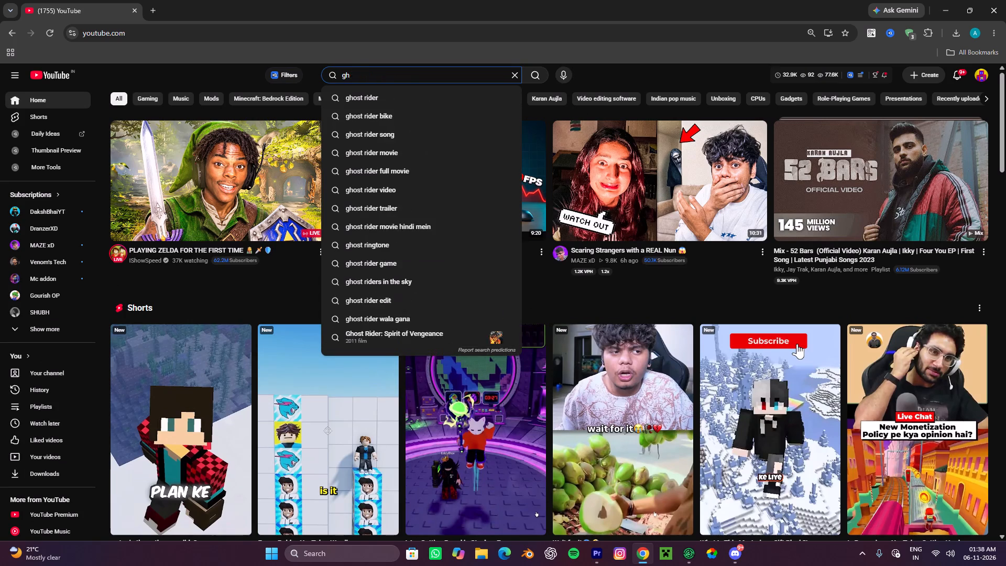
Search YouTube for "how to make proxy in premiere pro".
{"action": "type", "text": "HOW TO MAKE"}
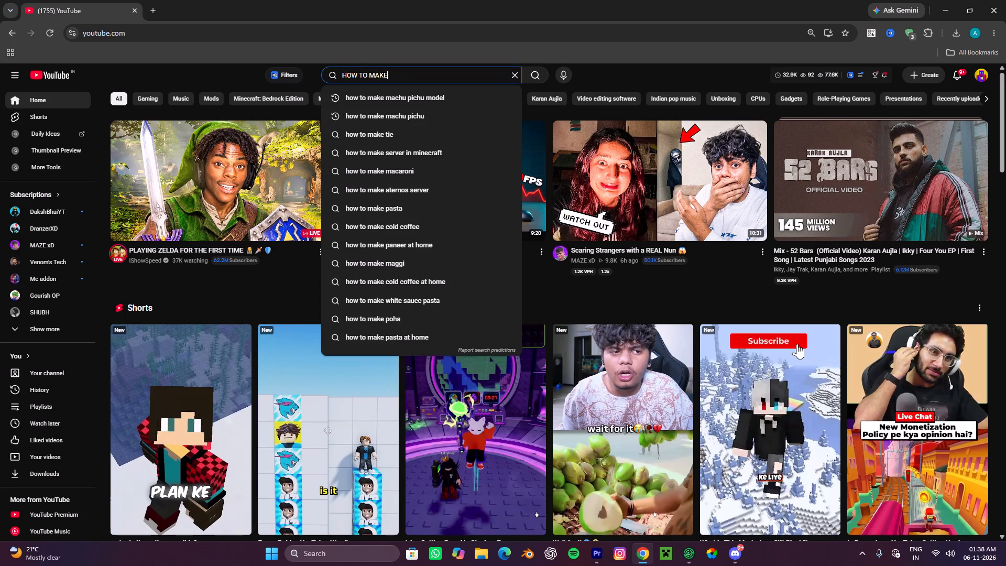
{"action": "key", "text": "space"}
{"action": "type", "text": "PROXY IN"}
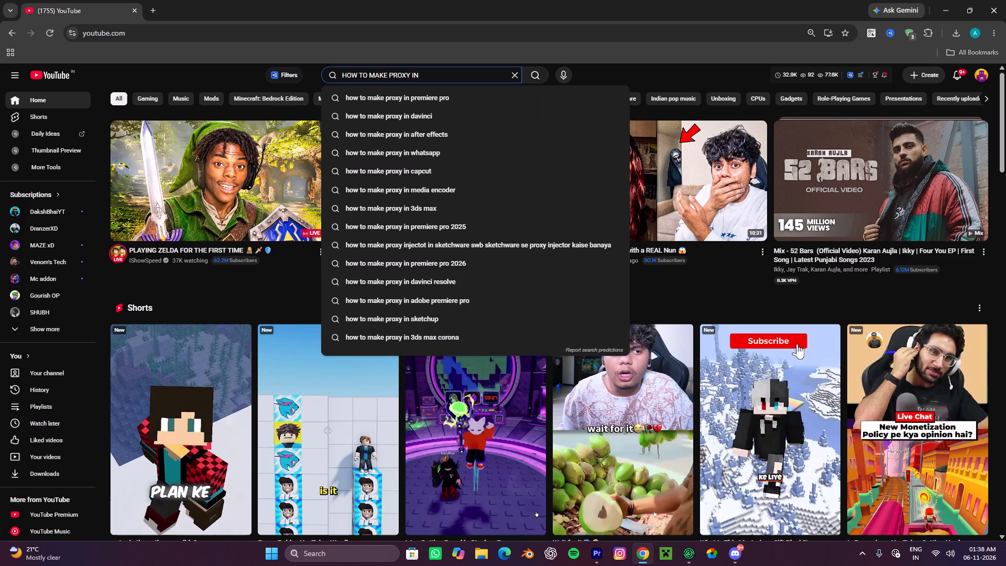
{"action": "left_click", "coordinate": [390, 100]}
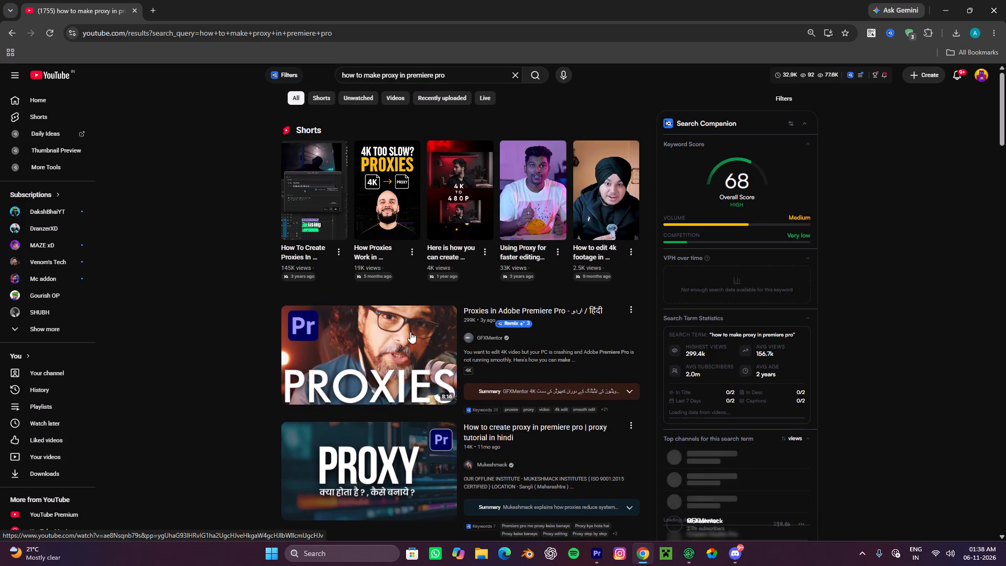
Find the "Create Proxy Files 2025" Short among the results and watch it, without comments, to learn how proxies are created in Premiere Pro.
{"action": "scroll", "coordinate": [575, 334], "scroll_direction": "down", "scroll_amount": 3}
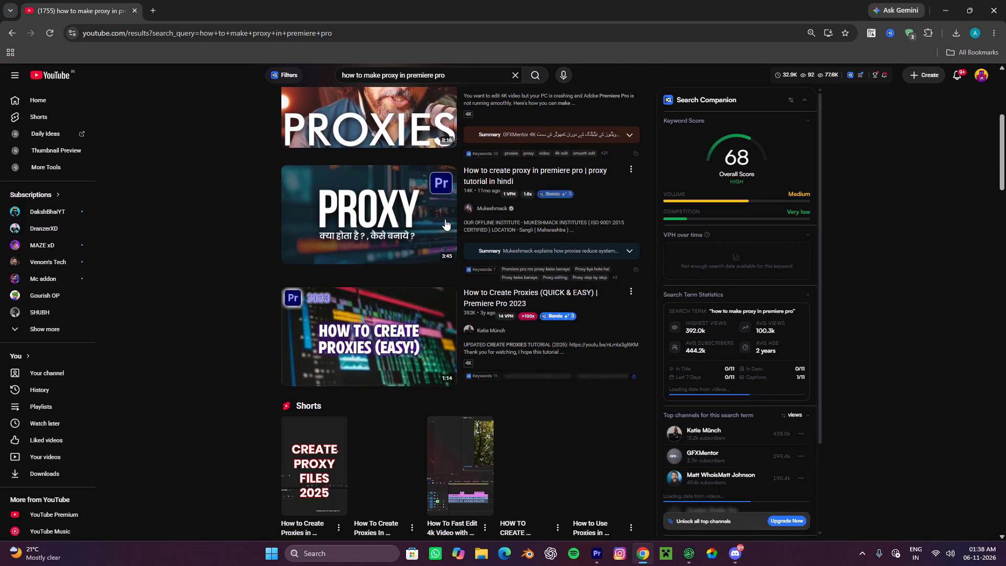
{"action": "scroll", "coordinate": [471, 261], "scroll_direction": "down", "scroll_amount": 1}
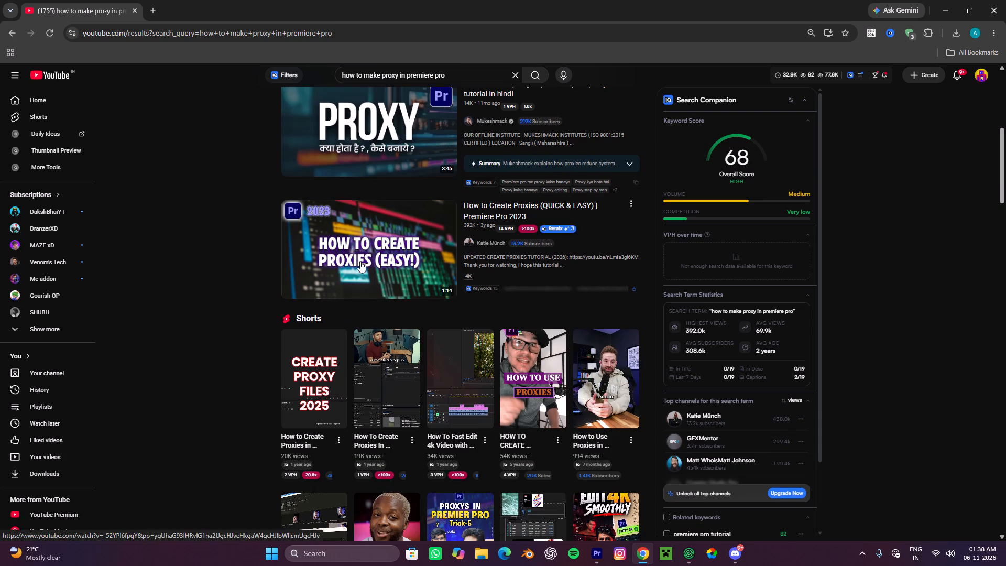
{"action": "left_click", "coordinate": [329, 397]}
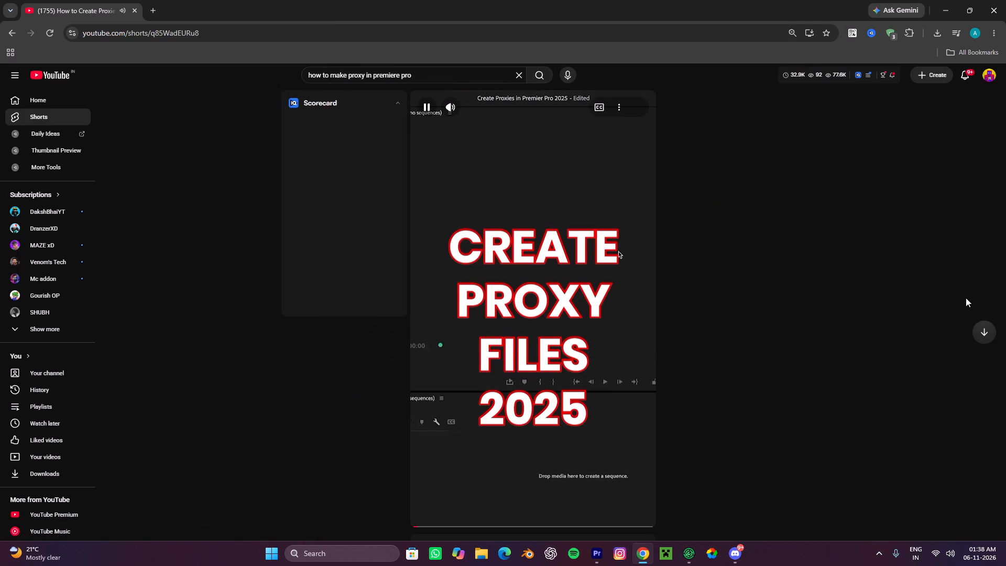
{"action": "left_click", "coordinate": [671, 412]}
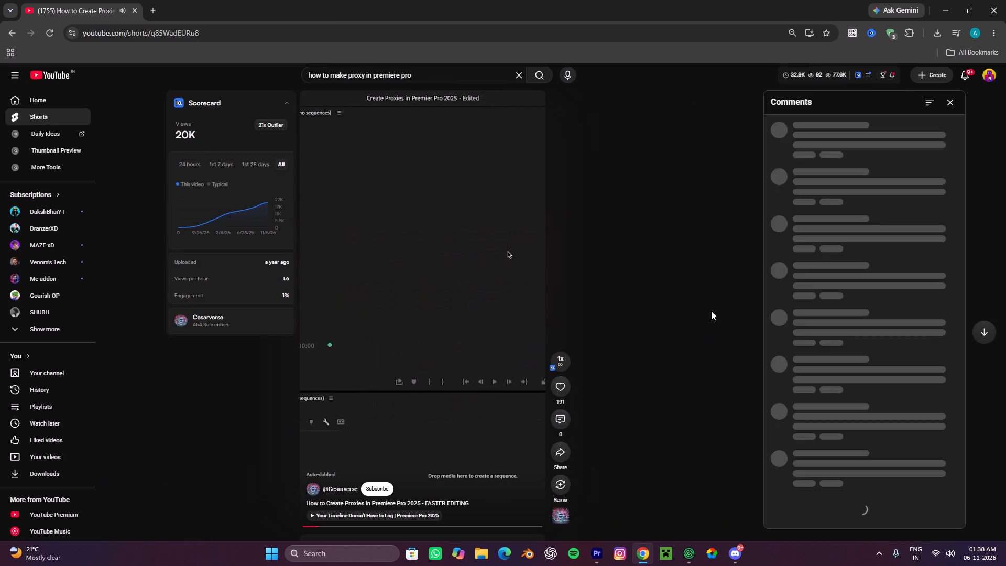
{"action": "left_click", "coordinate": [947, 102]}
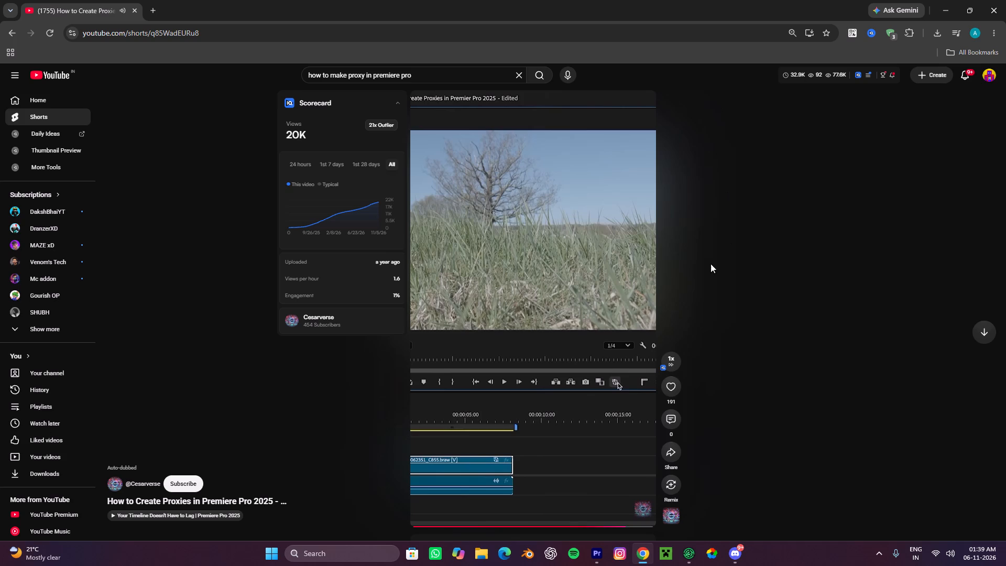
{"action": "left_click", "coordinate": [598, 300]}
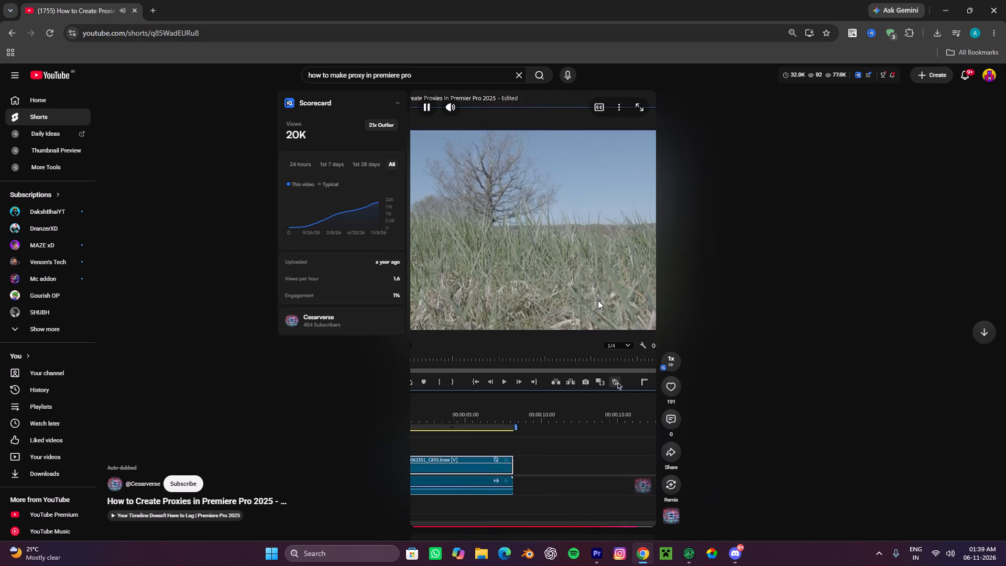
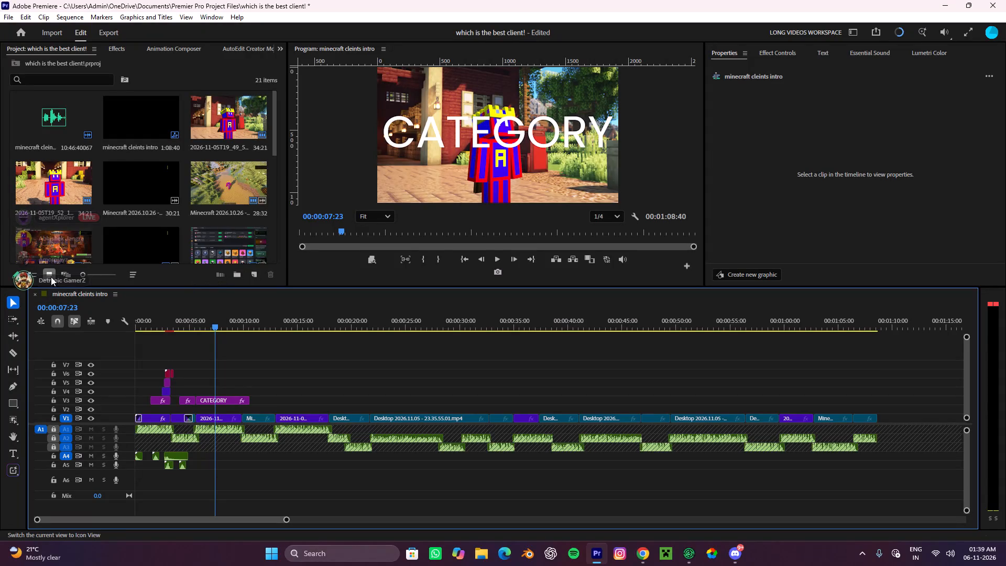
Switch the project's media bin to a list of its items.
{"action": "left_click", "coordinate": [30, 275]}
{"action": "scroll", "coordinate": [160, 173], "scroll_direction": "down", "scroll_amount": 5}
{"action": "scroll", "coordinate": [160, 173], "scroll_direction": "up", "scroll_amount": 6}
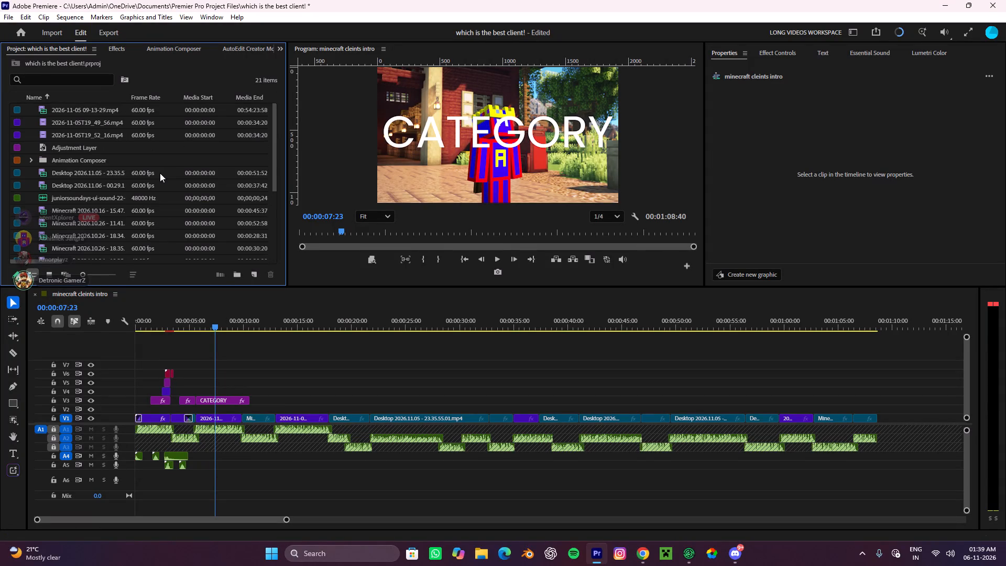
{"action": "scroll", "coordinate": [160, 173], "scroll_direction": "up", "scroll_amount": 2}
{"action": "scroll", "coordinate": [160, 173], "scroll_direction": "down", "scroll_amount": 2}
{"action": "scroll", "coordinate": [160, 173], "scroll_direction": "up", "scroll_amount": 1}
{"action": "scroll", "coordinate": [68, 132], "scroll_direction": "up", "scroll_amount": 5}
{"action": "left_click", "coordinate": [67, 104], "text": "ctrl"}
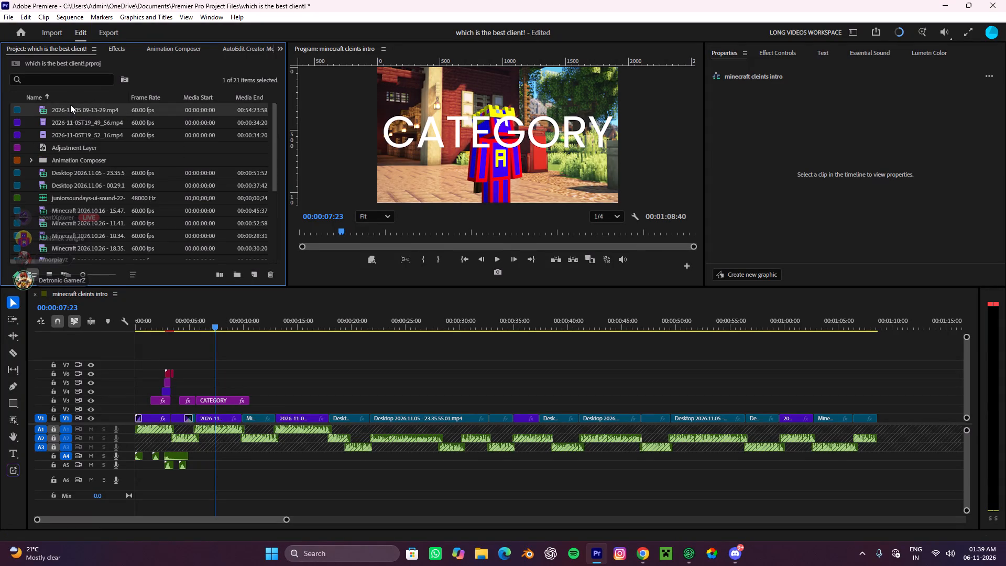
{"action": "left_click", "coordinate": [67, 115], "text": "ctrl"}
{"action": "left_click", "coordinate": [91, 115], "text": "ctrl"}
{"action": "left_click", "coordinate": [86, 122], "text": "ctrl"}
{"action": "left_click", "coordinate": [90, 135], "text": "ctrl"}
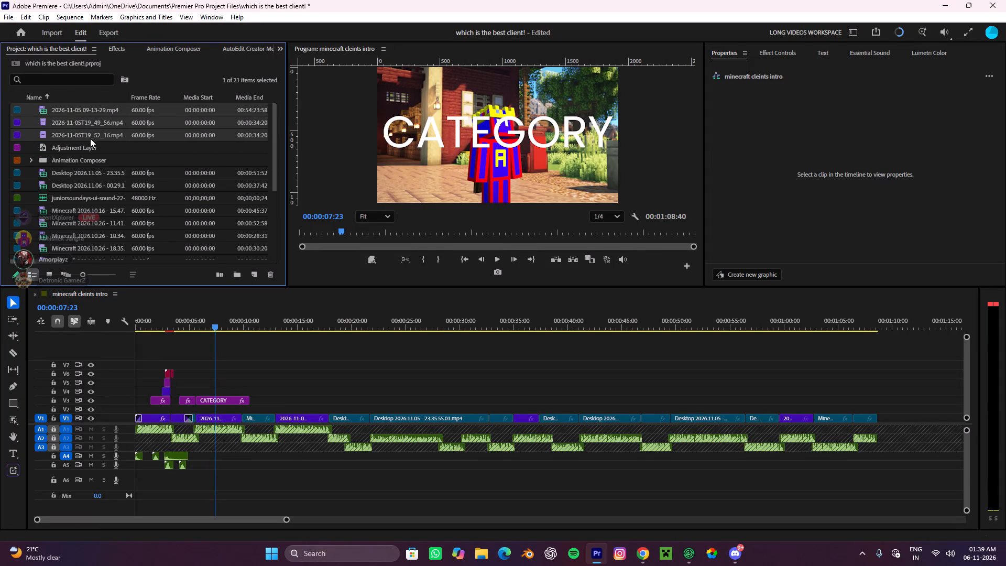
{"action": "left_click_drag", "start_coordinate": [122, 111], "coordinate": [118, 178]}
{"action": "left_click", "coordinate": [85, 147], "text": "ctrl"}
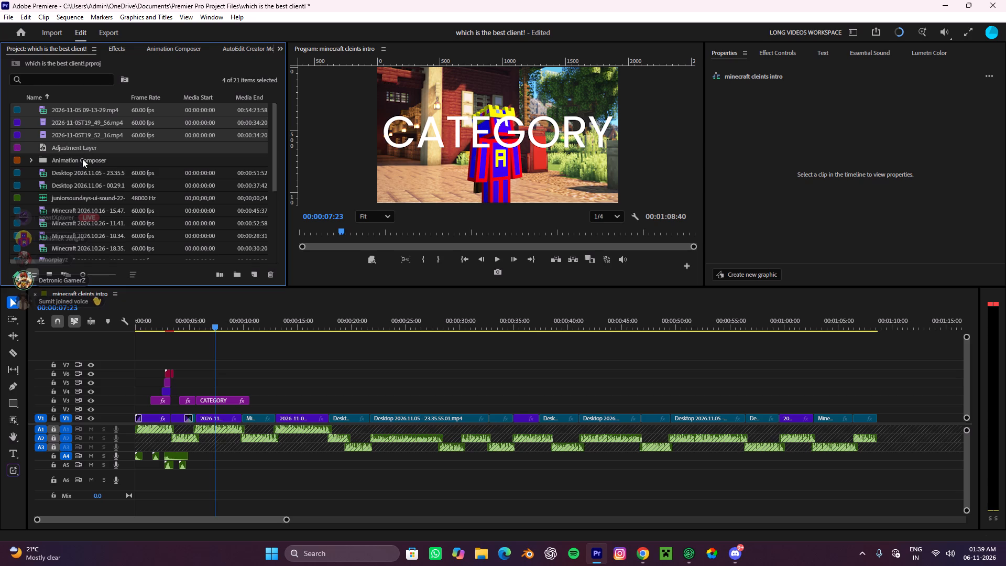
{"action": "left_click", "coordinate": [82, 160], "text": "ctrl"}
{"action": "left_click", "coordinate": [117, 172], "text": "ctrl"}
{"action": "left_click", "coordinate": [111, 178], "text": "ctrl"}
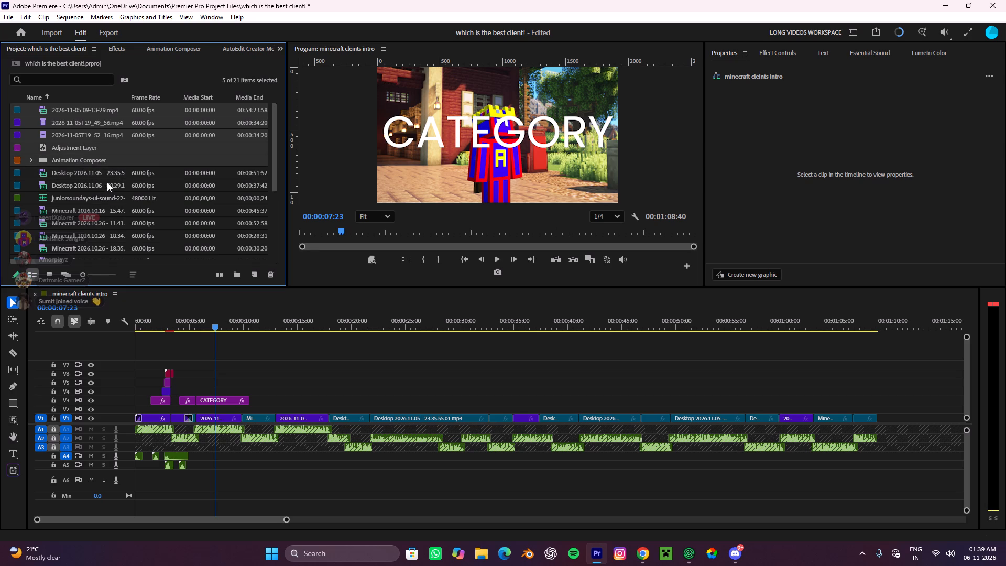
{"action": "left_click", "coordinate": [113, 174], "text": "ctrl"}
{"action": "left_click", "coordinate": [102, 182], "text": "ctrl"}
{"action": "left_click", "coordinate": [100, 192], "text": "ctrl"}
{"action": "left_click", "coordinate": [96, 211], "text": "ctrl"}
{"action": "left_click", "coordinate": [100, 226], "text": "ctrl"}
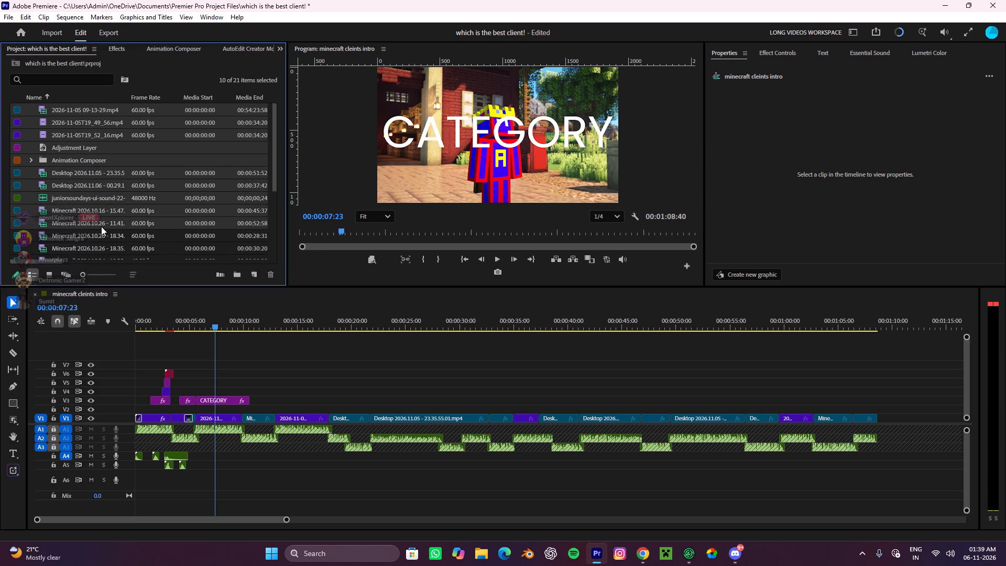
{"action": "scroll", "coordinate": [137, 218], "scroll_direction": "down", "scroll_amount": 4, "text": "ctrl"}
{"action": "left_click", "coordinate": [146, 185], "text": "ctrl"}
{"action": "left_click", "coordinate": [130, 200], "text": "ctrl"}
{"action": "left_click", "coordinate": [123, 220], "text": "ctrl"}
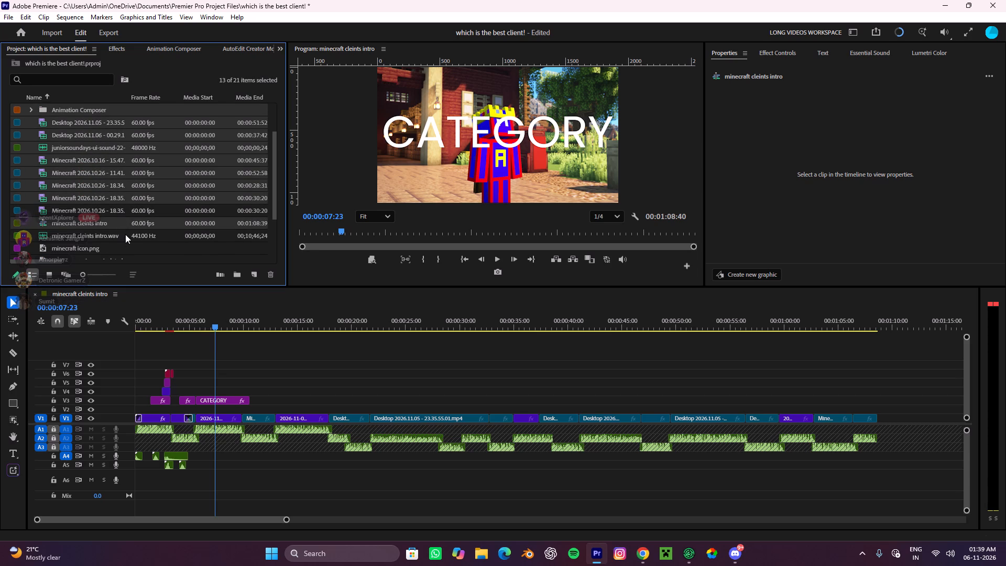
{"action": "left_click", "coordinate": [125, 234], "text": "ctrl"}
{"action": "left_click", "coordinate": [131, 207], "text": "ctrl"}
{"action": "scroll", "coordinate": [131, 207], "scroll_direction": "down", "scroll_amount": 10, "text": "ctrl"}
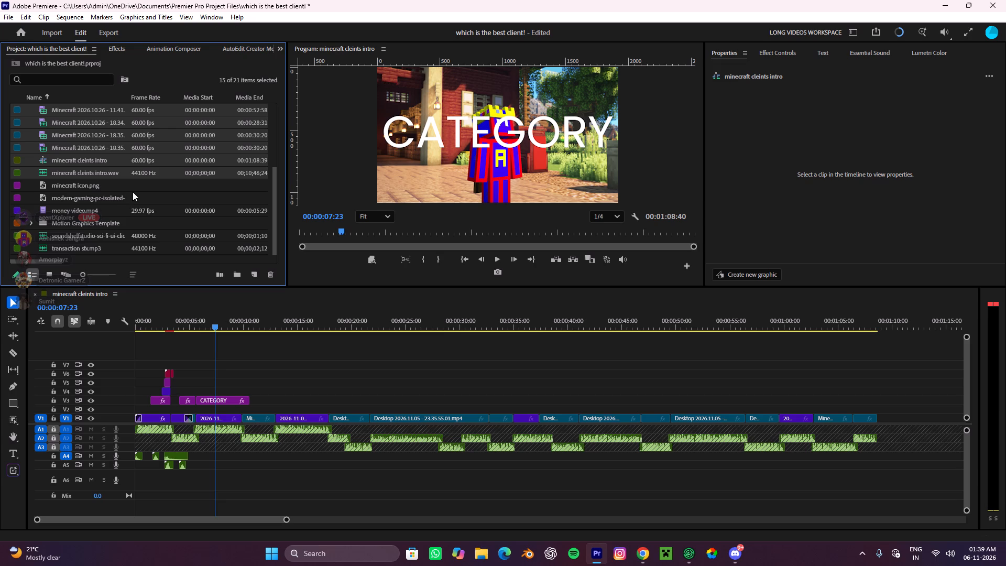
{"action": "left_click", "coordinate": [125, 214], "text": "ctrl"}
{"action": "left_click", "coordinate": [130, 231], "text": "ctrl"}
{"action": "left_click", "coordinate": [130, 248], "text": "ctrl"}
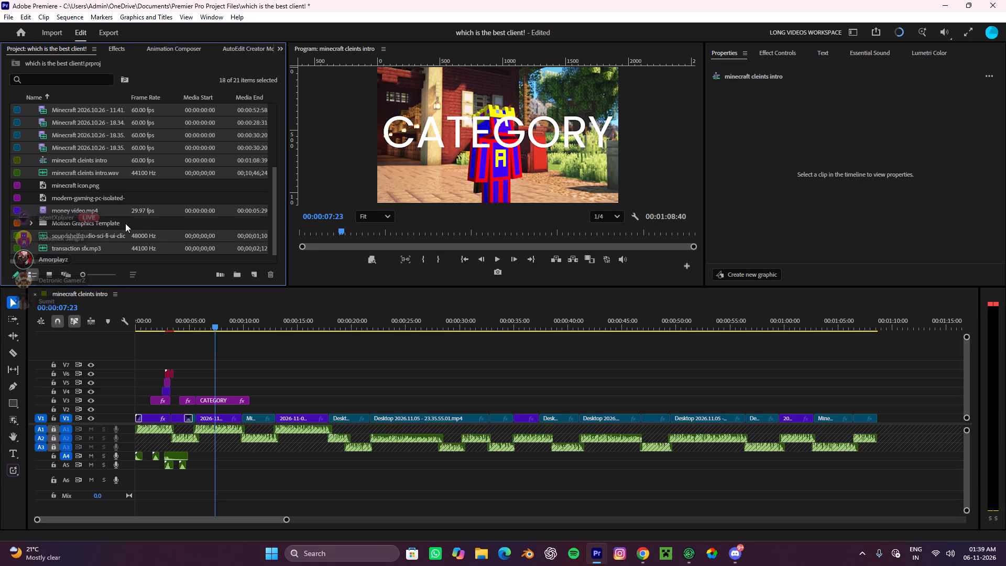
{"action": "left_click", "coordinate": [125, 223], "text": "ctrl"}
{"action": "left_click", "coordinate": [125, 191], "text": "ctrl"}
{"action": "left_click", "coordinate": [111, 197], "text": "ctrl"}
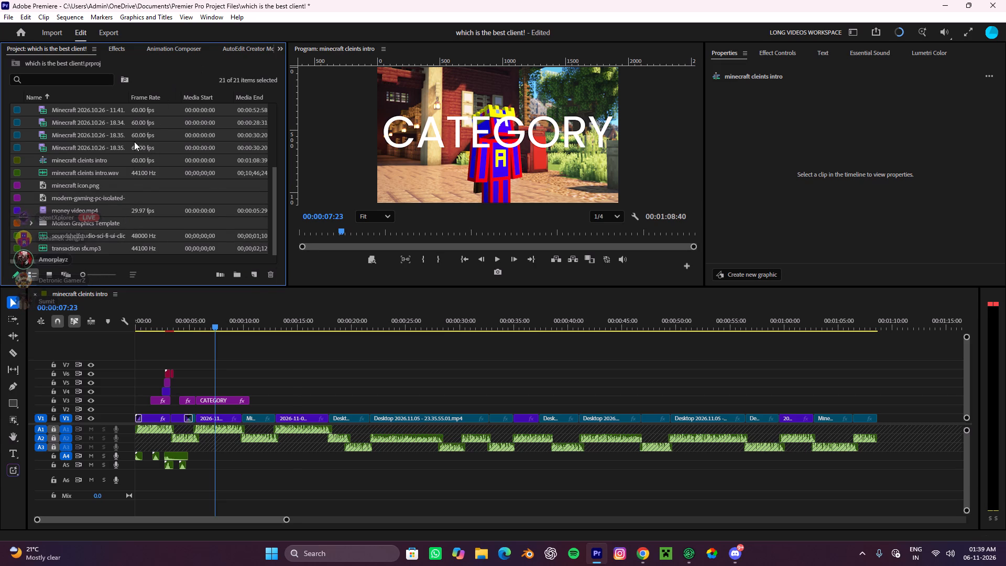
{"action": "right_click", "coordinate": [130, 144]}
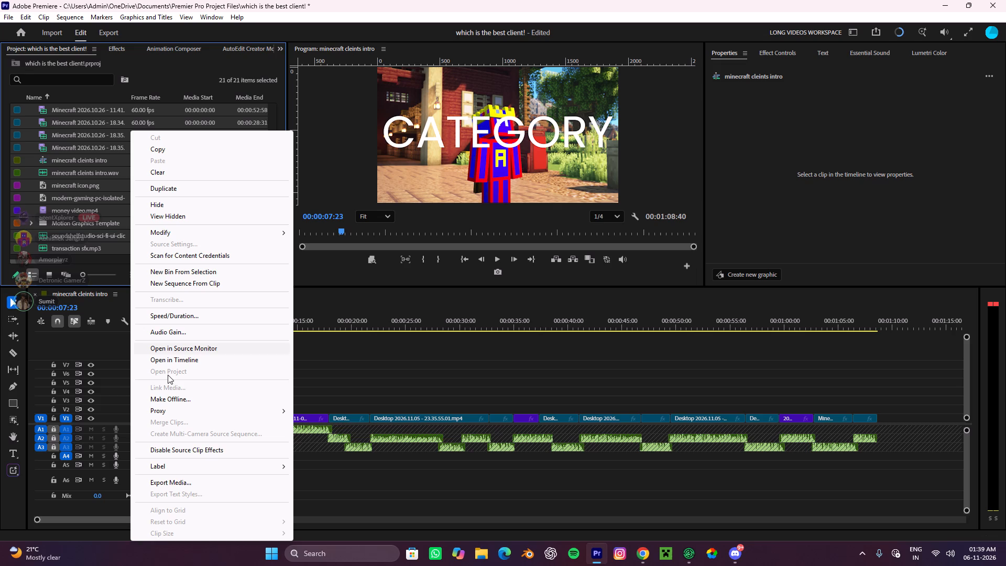
{"action": "left_click", "coordinate": [165, 405]}
{"action": "left_click", "coordinate": [335, 408]}
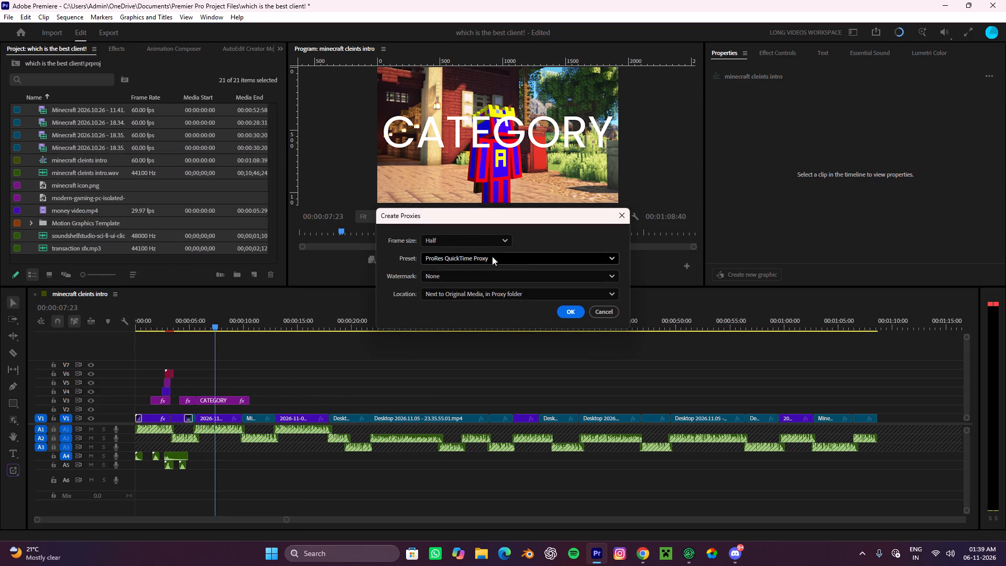
Configure the proxies with Quarter frame size, the ProRes QuickTime Proxy preset and a Proxy Icon watermark.
{"action": "left_click", "coordinate": [466, 239]}
{"action": "left_click", "coordinate": [466, 239]}
{"action": "left_click", "coordinate": [466, 239]}
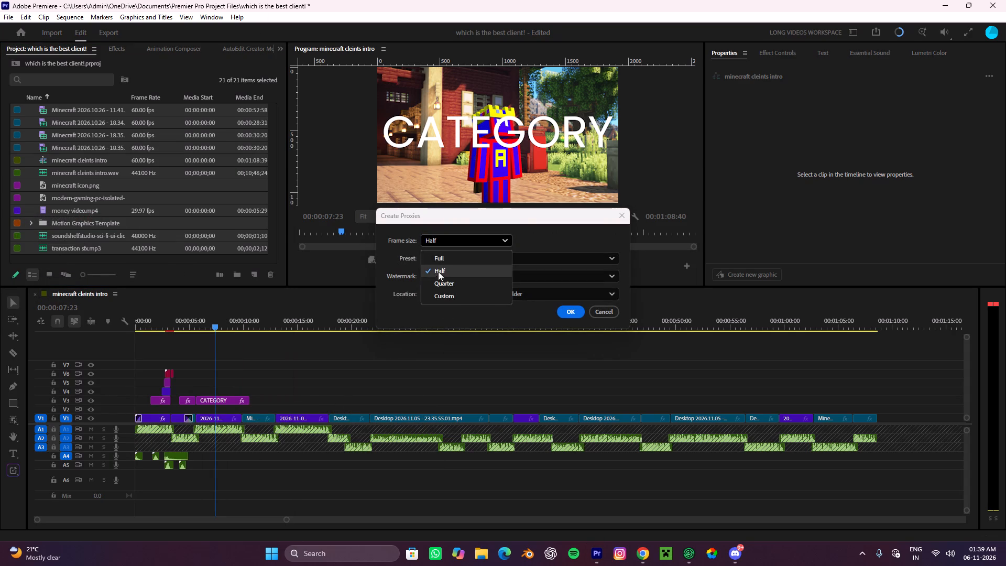
{"action": "left_click", "coordinate": [433, 283]}
{"action": "left_click", "coordinate": [474, 260]}
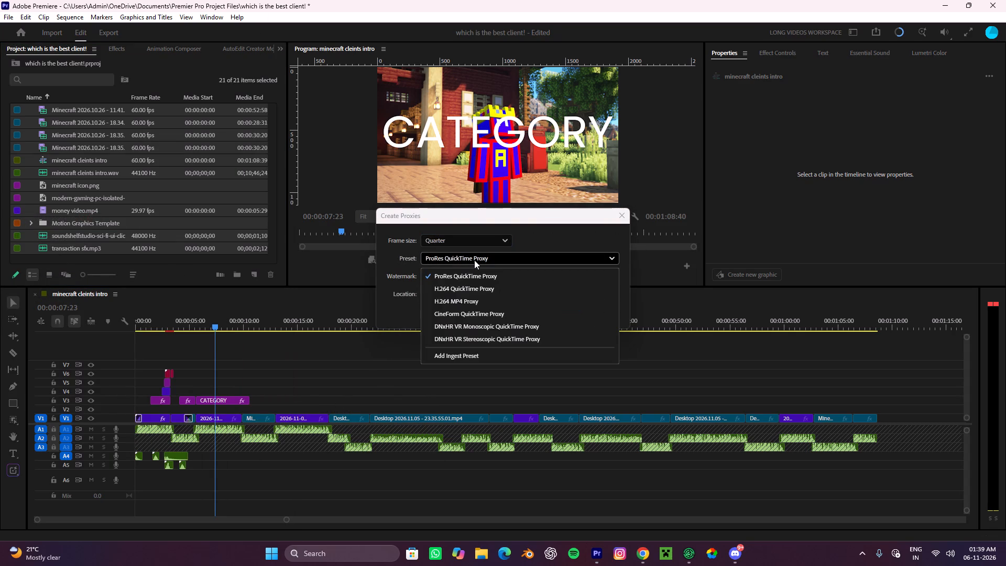
{"action": "left_click", "coordinate": [474, 260]}
{"action": "left_click", "coordinate": [458, 273]}
{"action": "left_click", "coordinate": [447, 312]}
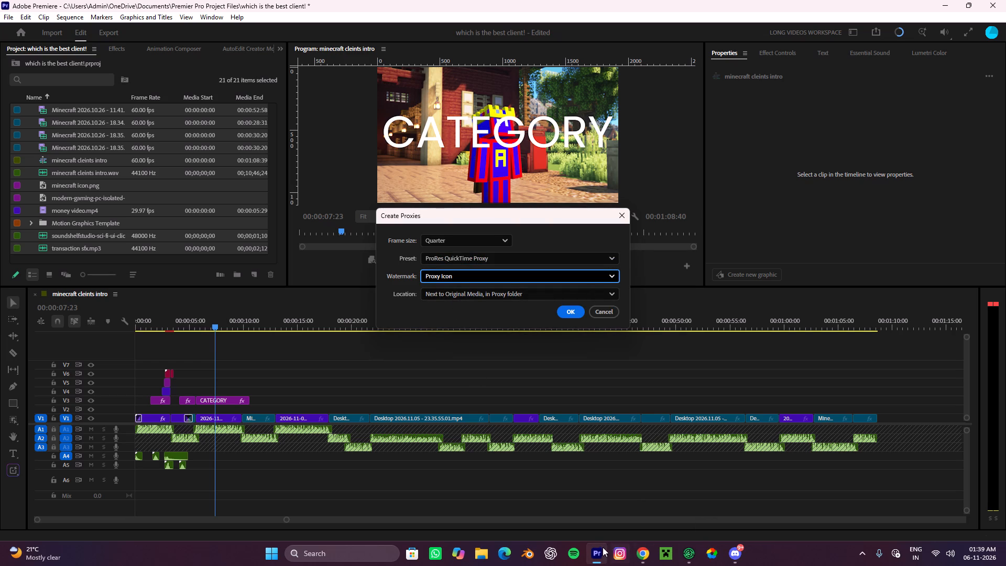
Switch to Chrome and rewind the proxy tutorial Short to about 0:23 to check its Create Proxies settings.
{"action": "left_click", "coordinate": [648, 554]}
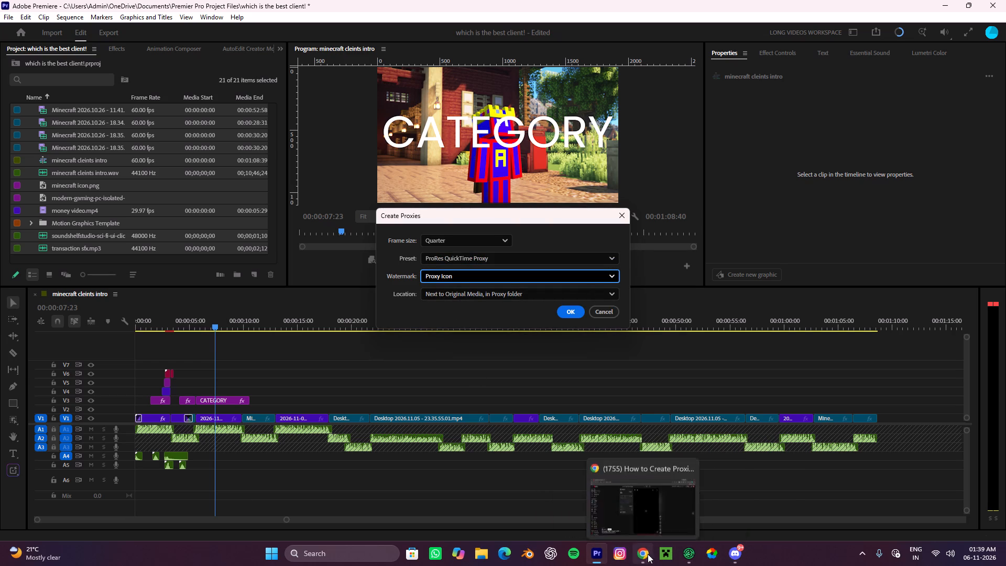
{"action": "left_click", "coordinate": [521, 339]}
{"action": "left_click_drag", "start_coordinate": [603, 526], "coordinate": [564, 527]}
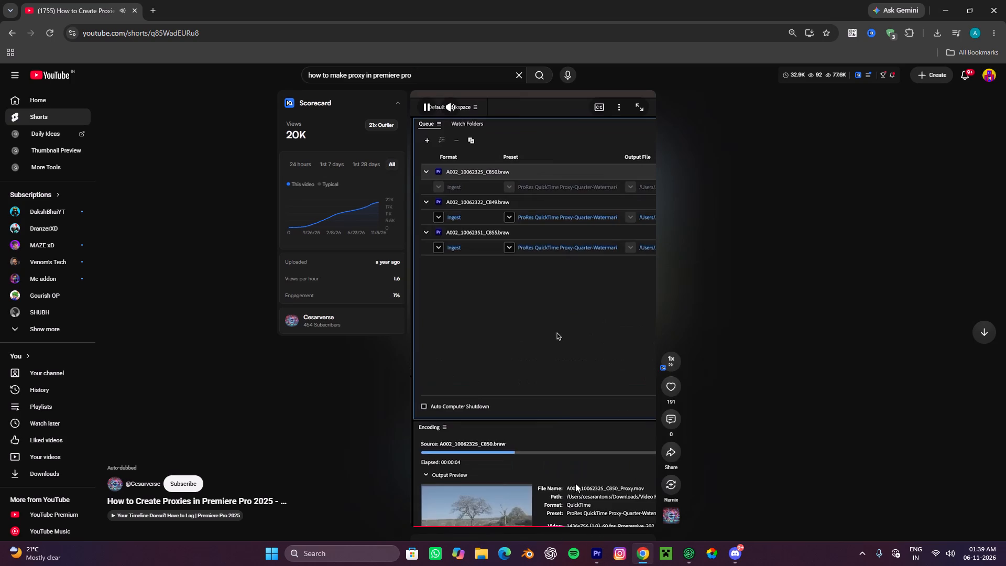
{"action": "left_click", "coordinate": [561, 527]}
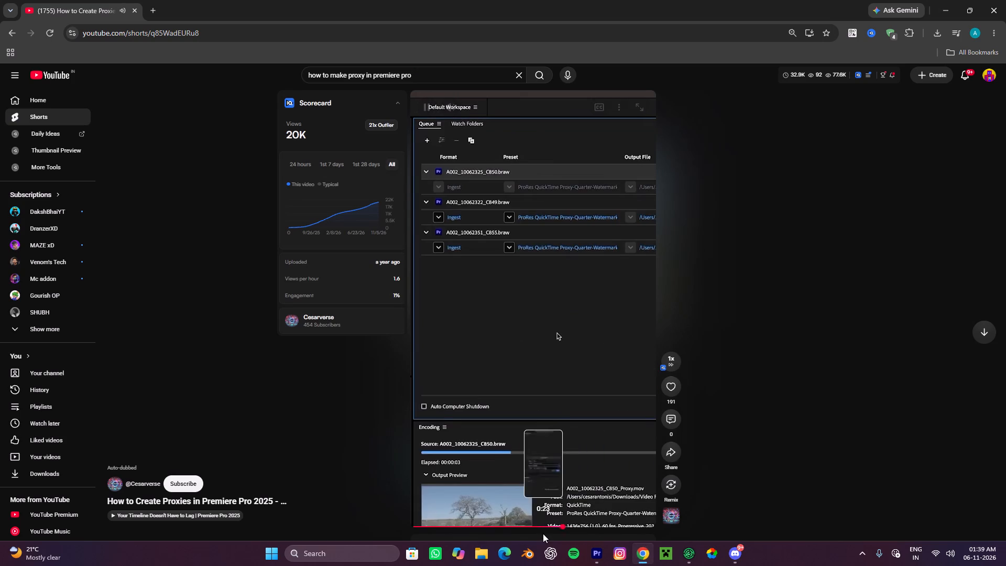
{"action": "left_click", "coordinate": [543, 535]}
{"action": "left_click", "coordinate": [556, 527]}
{"action": "left_click_drag", "start_coordinate": [551, 527], "coordinate": [543, 529]}
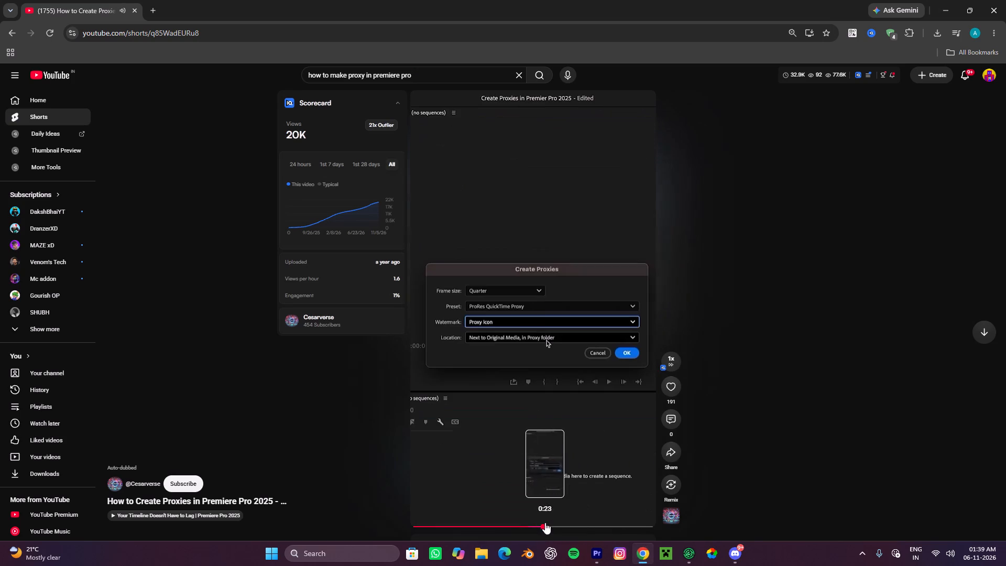
{"action": "left_click", "coordinate": [530, 456]}
{"action": "left_click", "coordinate": [538, 415]}
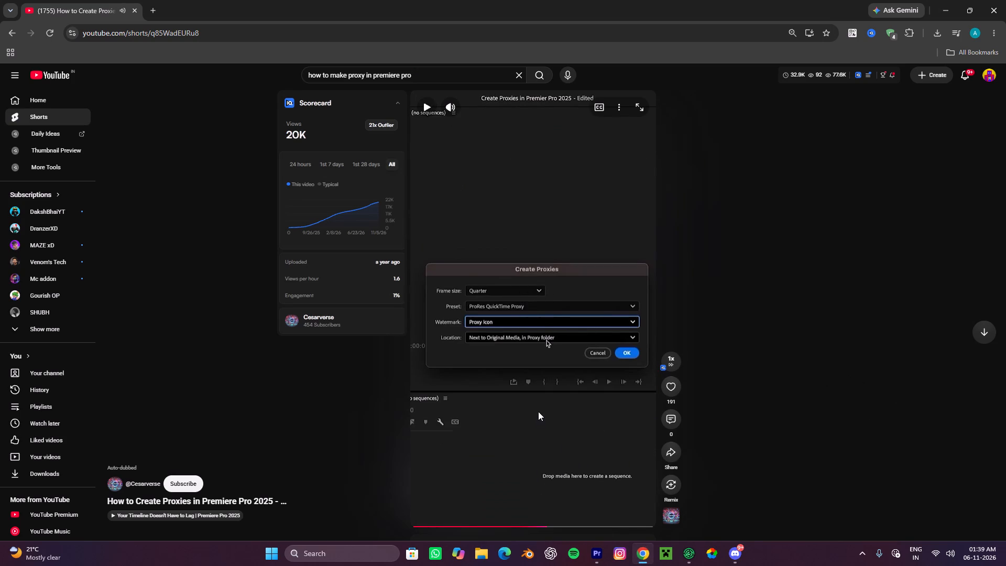
{"action": "left_click", "coordinate": [577, 393]}
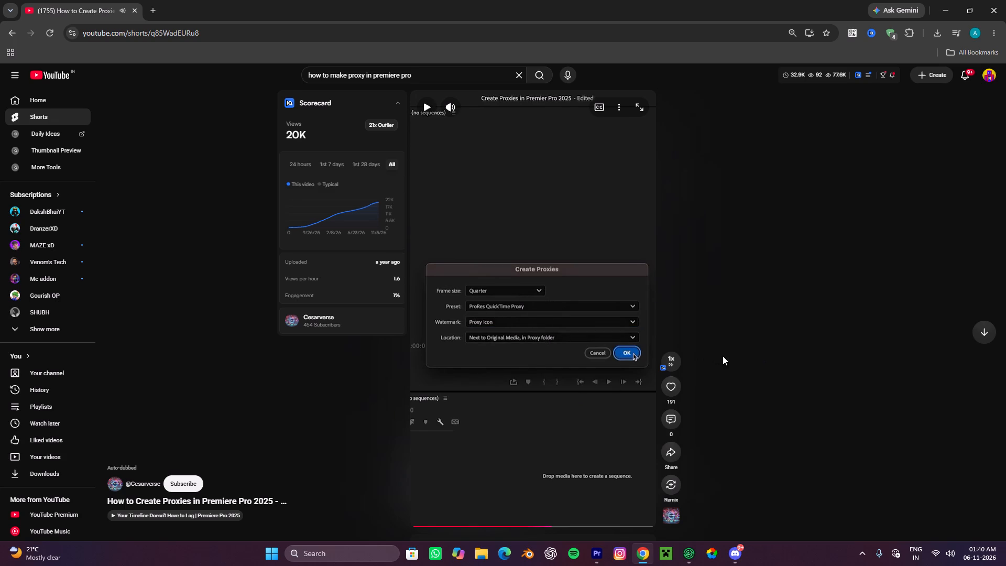
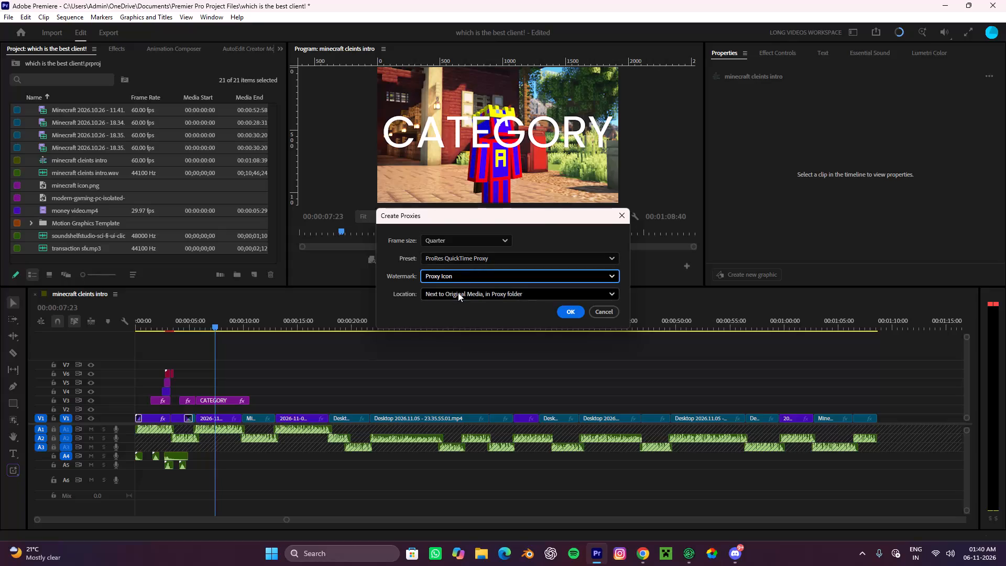
Set the proxy location to Next to Original Media, in Proxy folder, and start generating the proxies.
{"action": "left_click", "coordinate": [458, 292]}
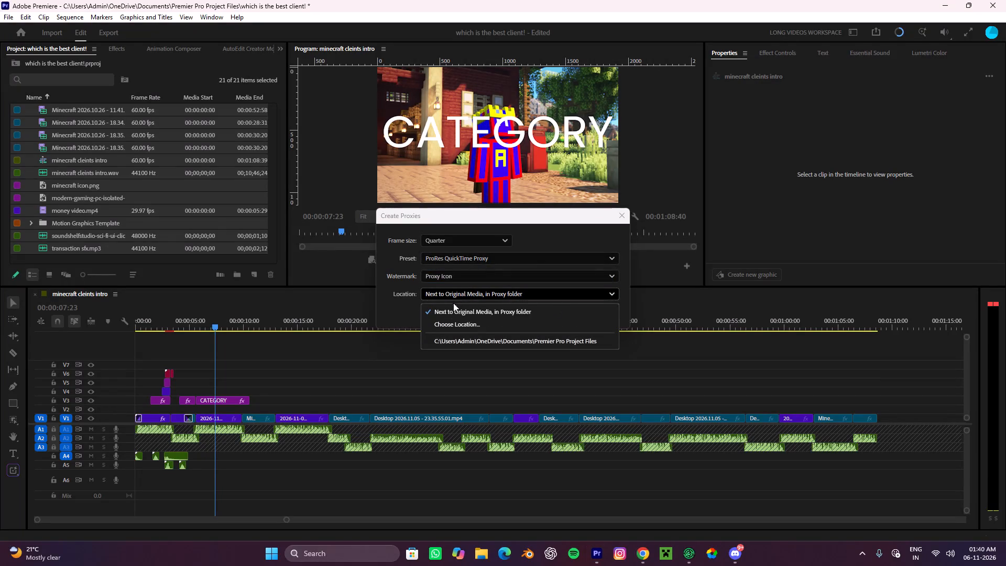
{"action": "left_click", "coordinate": [483, 307]}
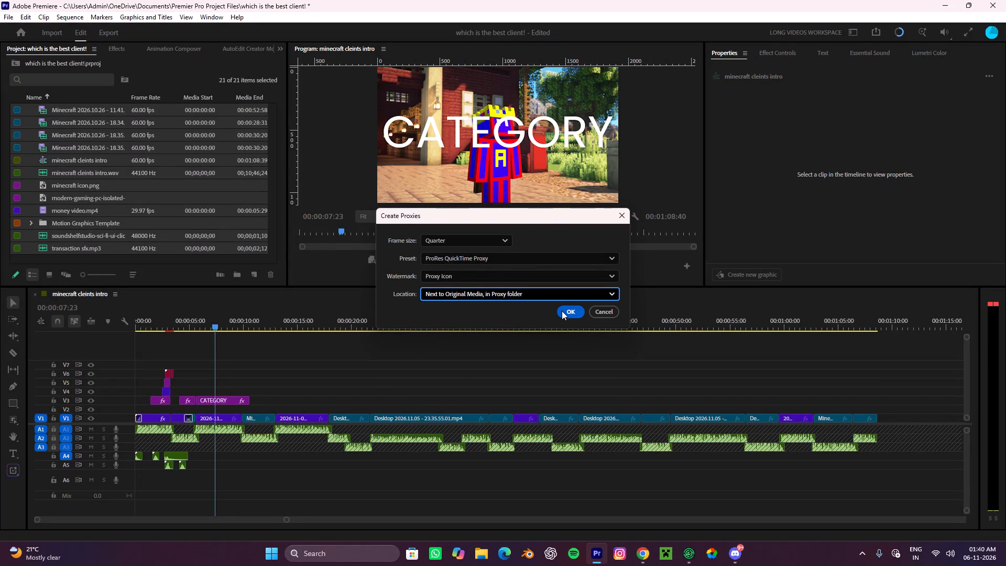
{"action": "left_click", "coordinate": [565, 313]}
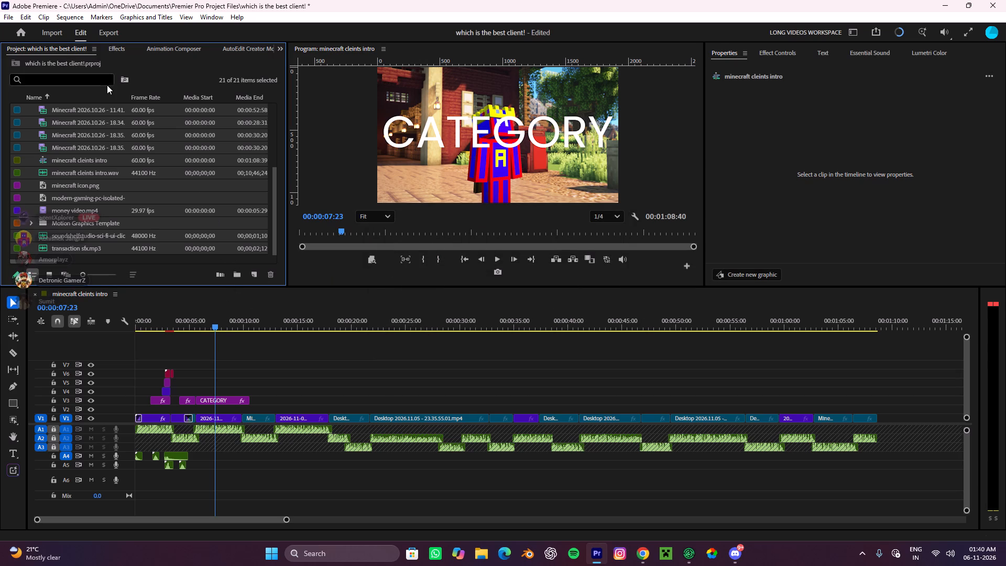
Clear the full selection in the project's media bin and switch the bin to thumbnails.
{"action": "left_click", "coordinate": [162, 78]}
{"action": "left_click", "coordinate": [200, 253]}
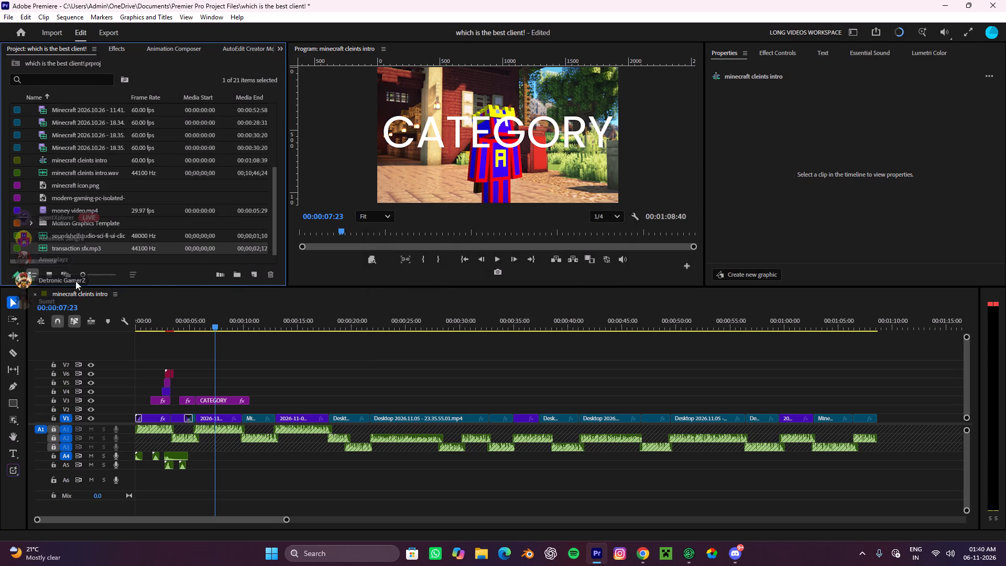
{"action": "left_click", "coordinate": [47, 276]}
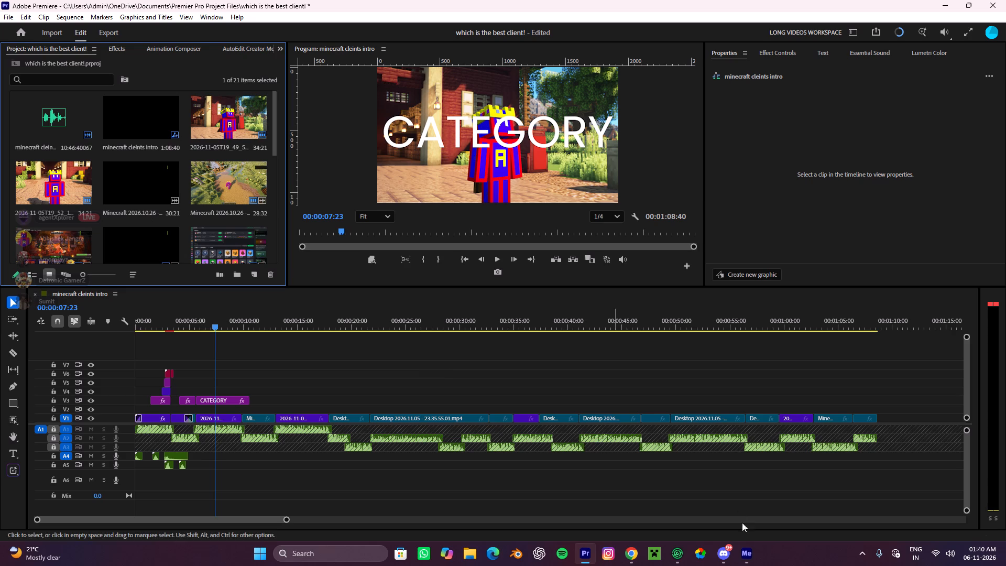
Minimize Premiere and switch to Adobe Media Encoder to check on the proxy encoding jobs.
{"action": "left_click", "coordinate": [744, 555]}
{"action": "left_click", "coordinate": [738, 504]}
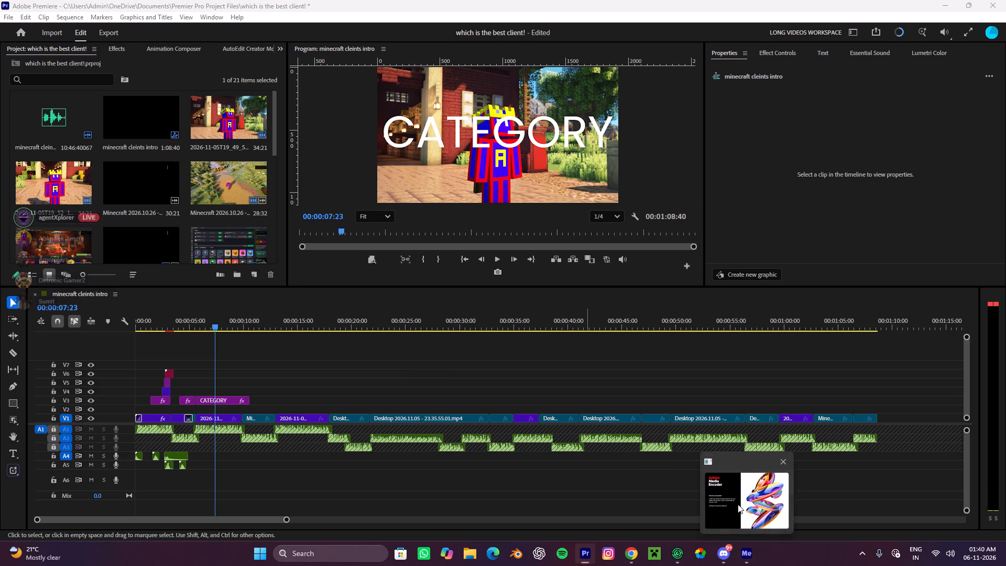
{"action": "left_click", "coordinate": [743, 514]}
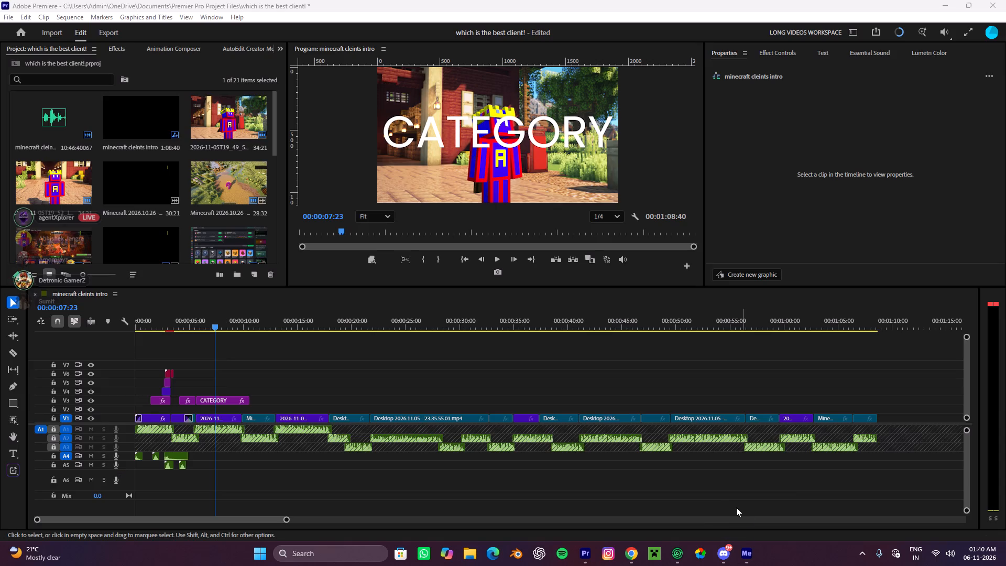
{"action": "left_click", "coordinate": [942, 0]}
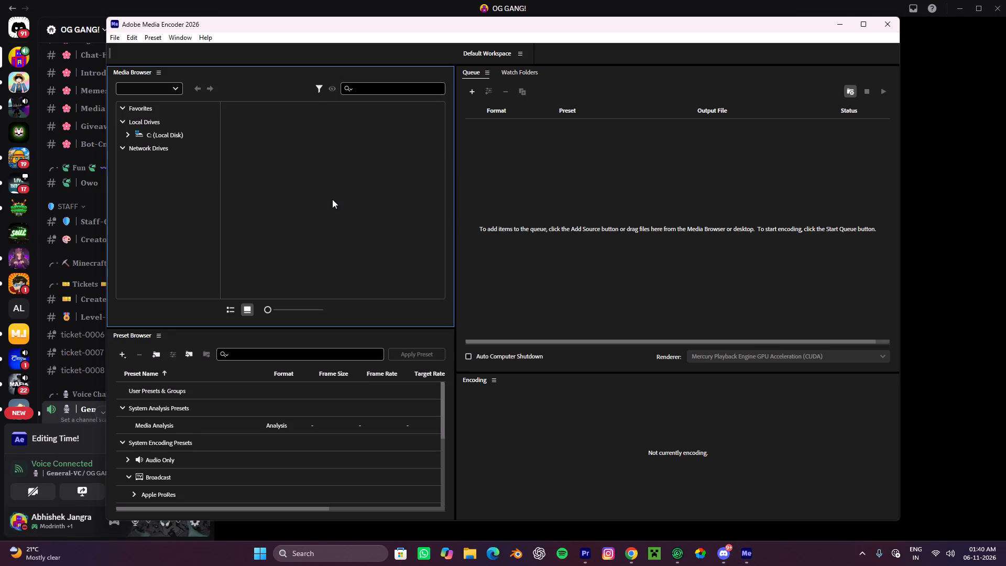
{"action": "scroll", "coordinate": [258, 417], "scroll_direction": "down", "scroll_amount": 4}
{"action": "scroll", "coordinate": [254, 428], "scroll_direction": "up", "scroll_amount": 8}
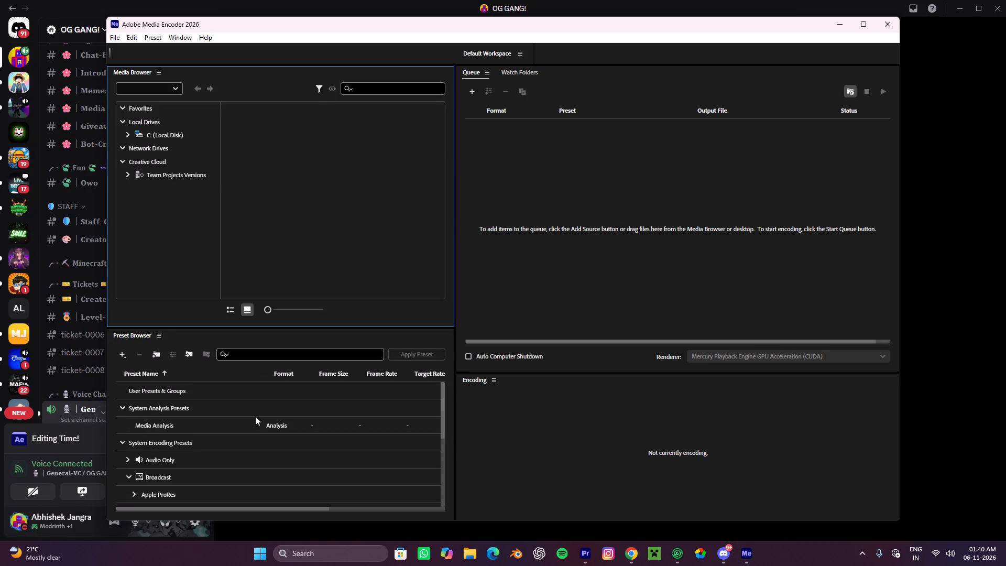
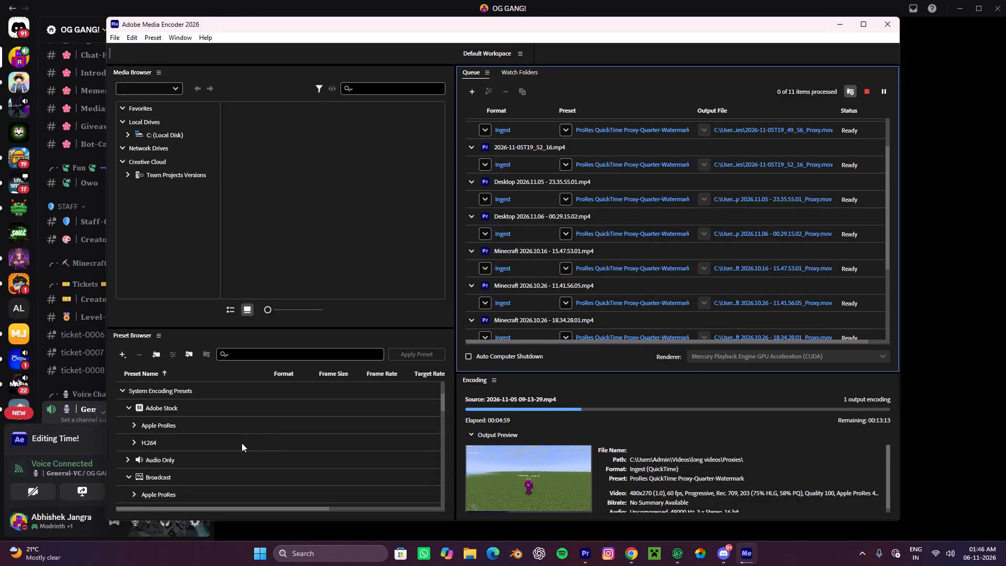
Look through the encoding presets, then examine the proxy queue and the output details of the proxy currently being encoded.
{"action": "scroll", "coordinate": [238, 421], "scroll_direction": "up", "scroll_amount": 1}
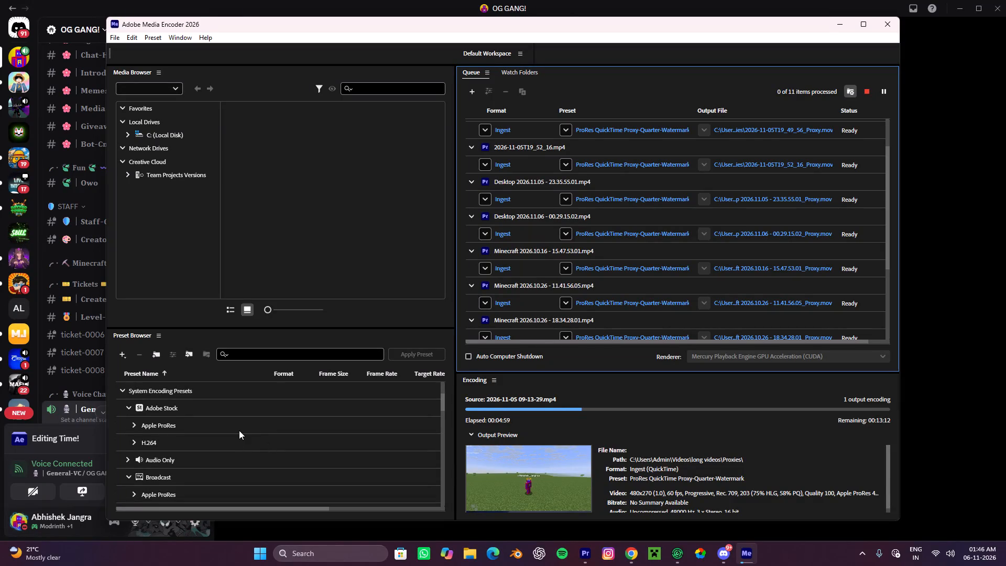
{"action": "scroll", "coordinate": [234, 426], "scroll_direction": "up", "scroll_amount": 4}
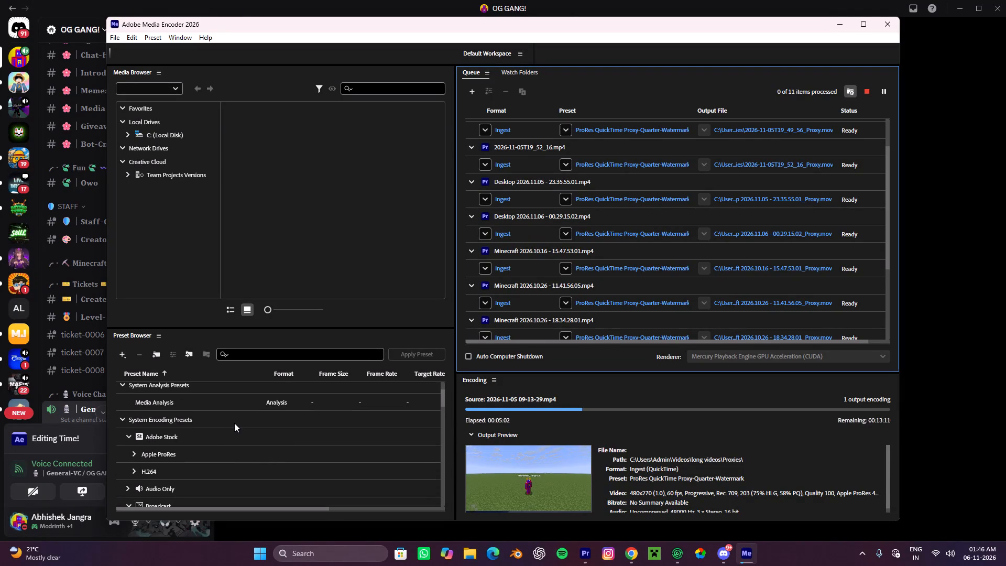
{"action": "scroll", "coordinate": [233, 429], "scroll_direction": "up", "scroll_amount": 10}
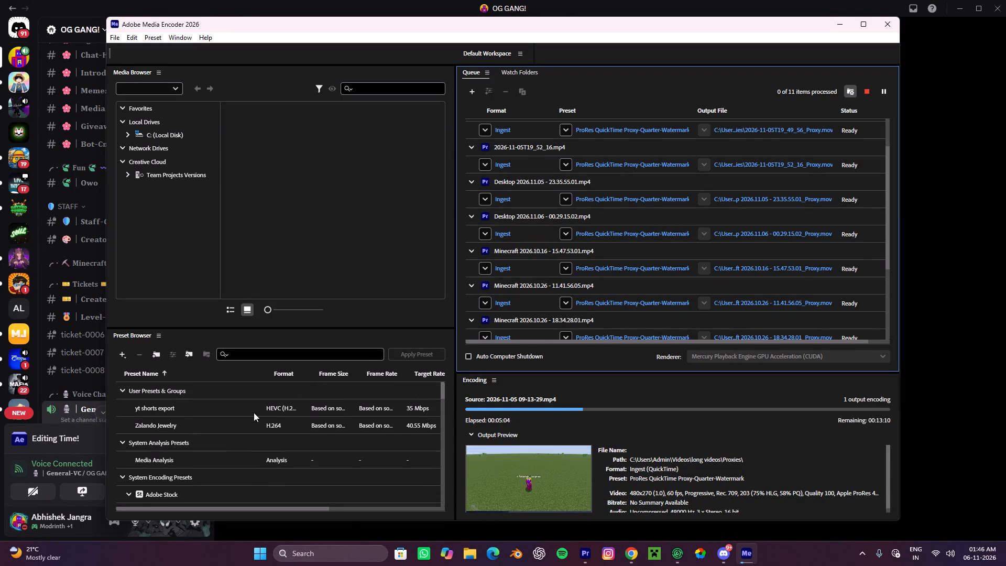
{"action": "scroll", "coordinate": [670, 82], "scroll_direction": "down", "scroll_amount": 2}
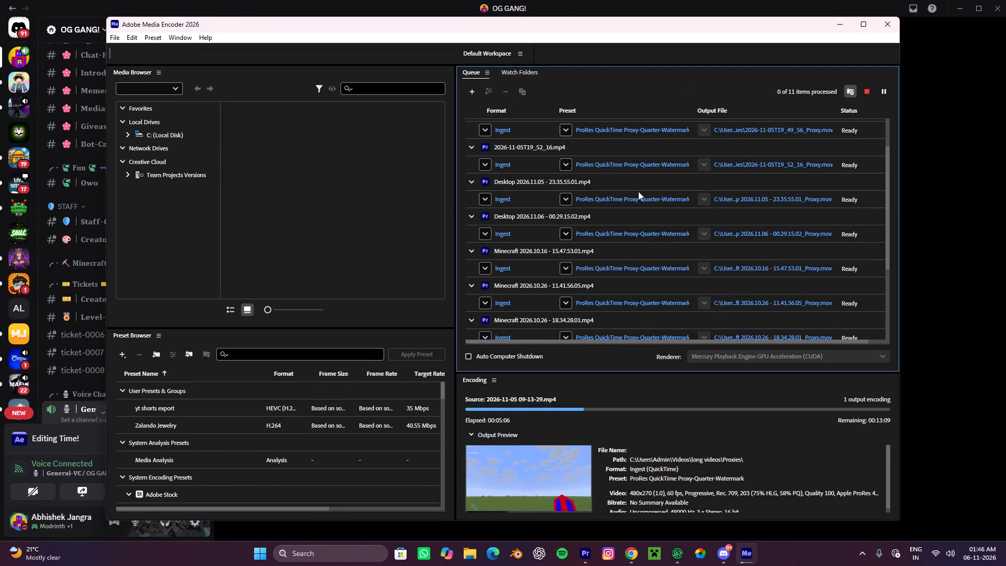
{"action": "scroll", "coordinate": [596, 301], "scroll_direction": "down", "scroll_amount": 1}
{"action": "scroll", "coordinate": [676, 439], "scroll_direction": "down", "scroll_amount": 3}
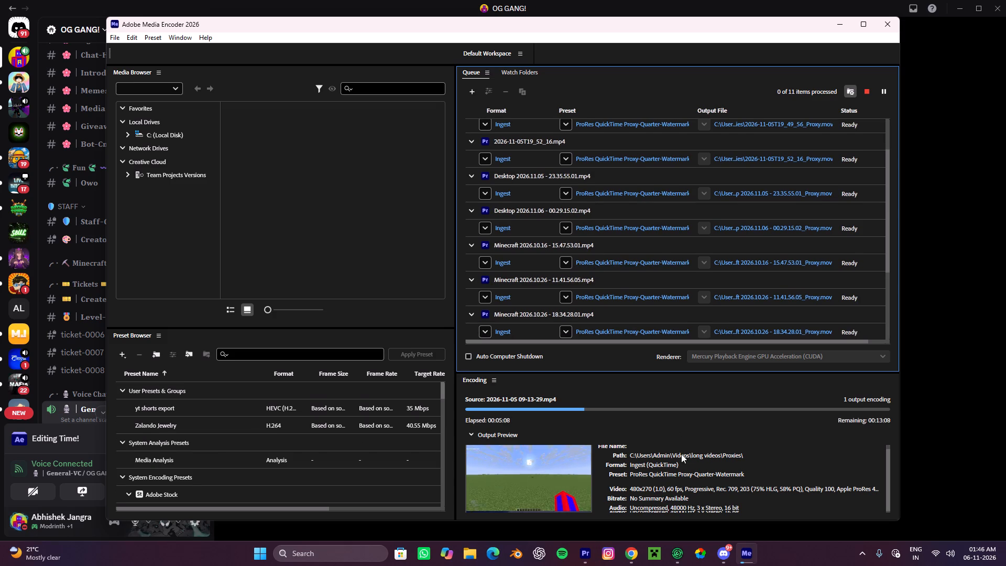
{"action": "scroll", "coordinate": [681, 454], "scroll_direction": "down", "scroll_amount": 5}
{"action": "scroll", "coordinate": [653, 491], "scroll_direction": "down", "scroll_amount": 5}
{"action": "scroll", "coordinate": [592, 487], "scroll_direction": "down", "scroll_amount": 3}
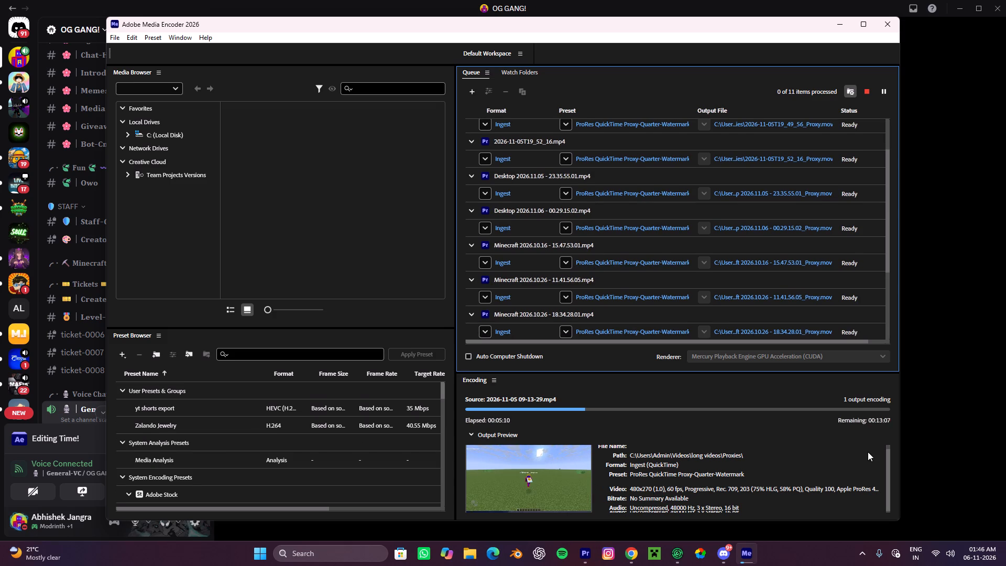
{"action": "scroll", "coordinate": [755, 492], "scroll_direction": "down", "scroll_amount": 3}
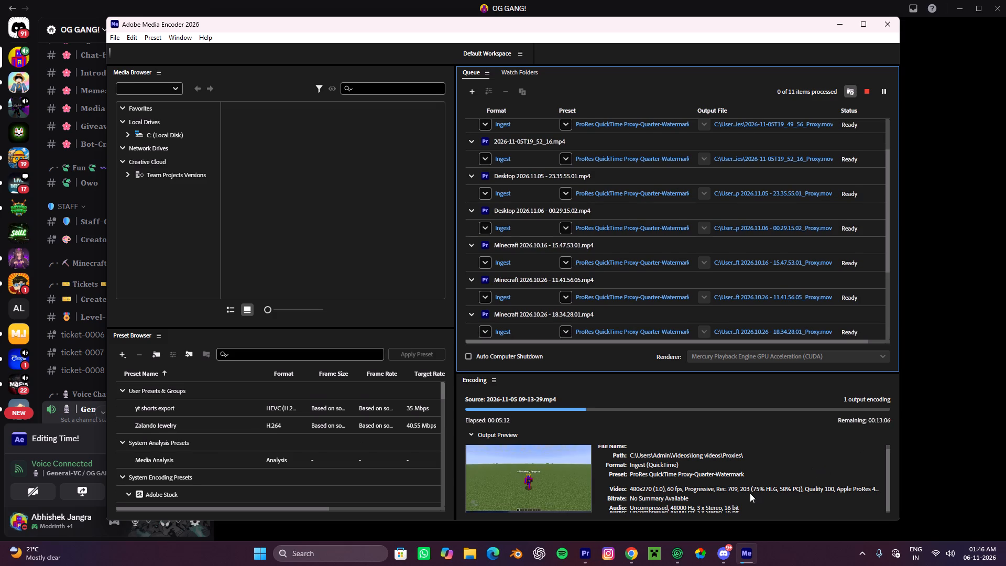
{"action": "scroll", "coordinate": [615, 475], "scroll_direction": "down", "scroll_amount": 7}
{"action": "scroll", "coordinate": [662, 478], "scroll_direction": "down", "scroll_amount": 3}
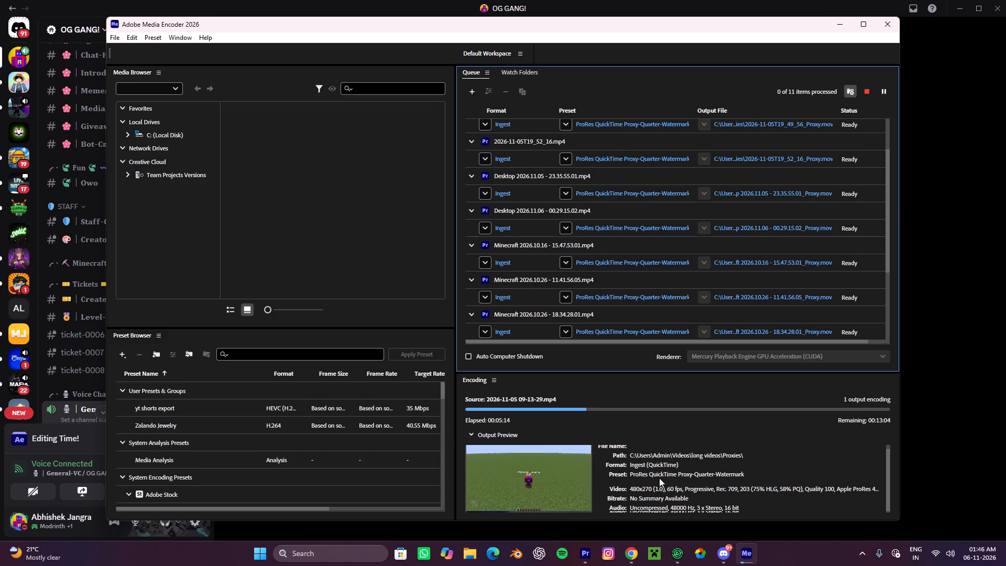
{"action": "scroll", "coordinate": [652, 484], "scroll_direction": "down", "scroll_amount": 4}
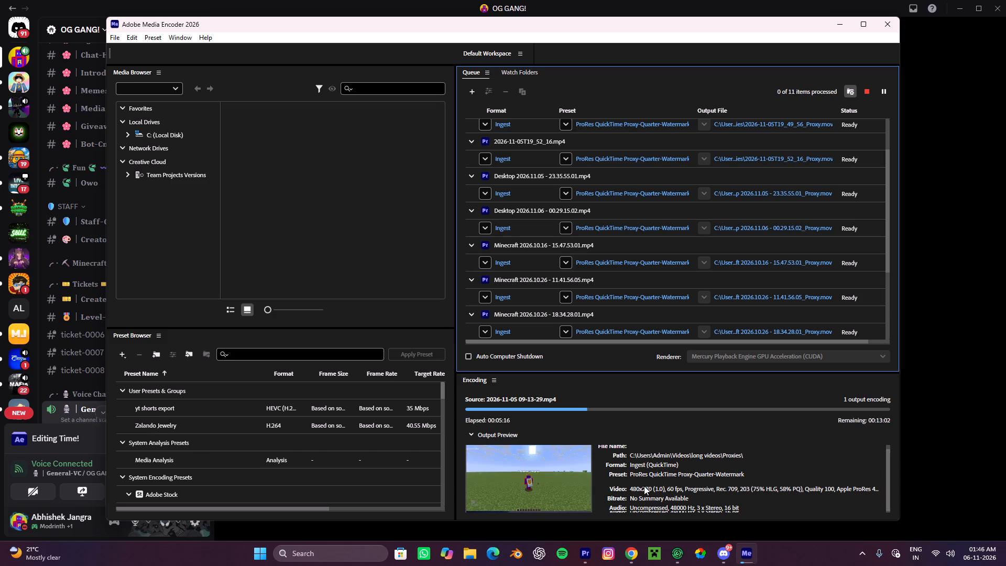
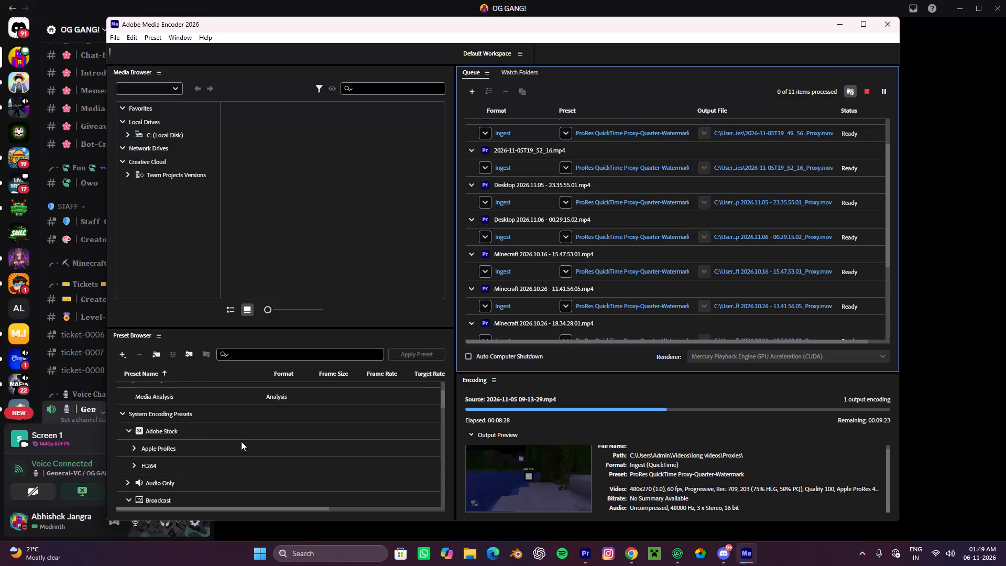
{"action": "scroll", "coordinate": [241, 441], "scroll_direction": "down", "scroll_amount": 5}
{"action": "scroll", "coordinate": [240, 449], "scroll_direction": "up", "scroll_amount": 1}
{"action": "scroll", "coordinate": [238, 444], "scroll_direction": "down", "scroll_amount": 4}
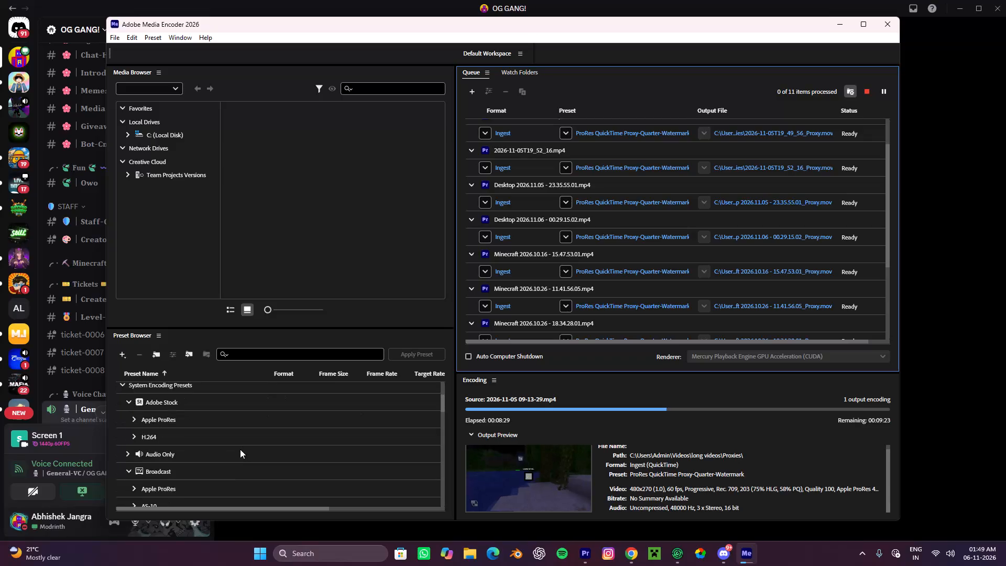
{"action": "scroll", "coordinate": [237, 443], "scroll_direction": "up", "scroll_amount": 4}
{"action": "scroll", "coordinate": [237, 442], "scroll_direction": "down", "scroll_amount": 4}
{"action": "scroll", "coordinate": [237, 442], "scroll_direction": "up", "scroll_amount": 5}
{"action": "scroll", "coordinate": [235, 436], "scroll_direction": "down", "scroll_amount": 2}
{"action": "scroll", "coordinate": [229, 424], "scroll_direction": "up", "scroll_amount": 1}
Switch to Premiere and look through the media items in the project bin.
{"action": "left_click", "coordinate": [588, 552]}
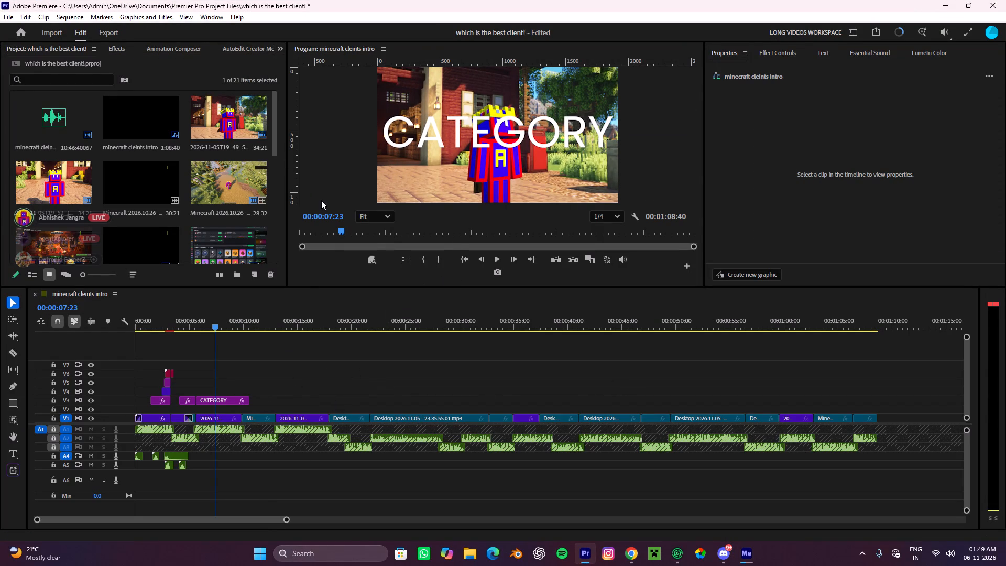
{"action": "scroll", "coordinate": [175, 156], "scroll_direction": "down", "scroll_amount": 4}
{"action": "scroll", "coordinate": [175, 157], "scroll_direction": "up", "scroll_amount": 1}
{"action": "scroll", "coordinate": [175, 168], "scroll_direction": "down", "scroll_amount": 3}
{"action": "scroll", "coordinate": [175, 176], "scroll_direction": "up", "scroll_amount": 4}
{"action": "scroll", "coordinate": [175, 176], "scroll_direction": "down", "scroll_amount": 4}
{"action": "scroll", "coordinate": [175, 178], "scroll_direction": "up", "scroll_amount": 5}
{"action": "scroll", "coordinate": [175, 178], "scroll_direction": "down", "scroll_amount": 5}
{"action": "scroll", "coordinate": [174, 186], "scroll_direction": "up", "scroll_amount": 5}
{"action": "scroll", "coordinate": [174, 186], "scroll_direction": "down", "scroll_amount": 5}
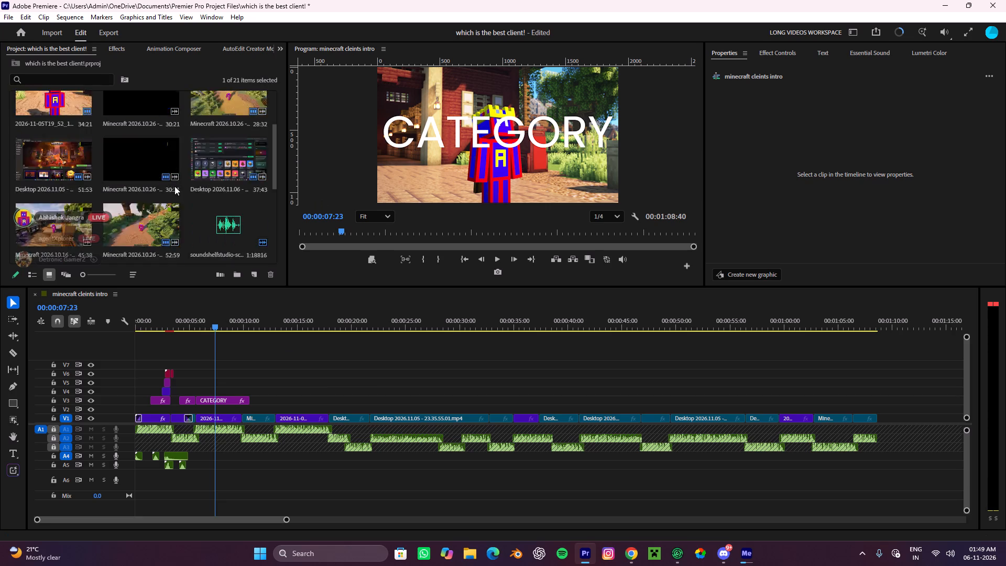
{"action": "scroll", "coordinate": [189, 212], "scroll_direction": "up", "scroll_amount": 5}
{"action": "scroll", "coordinate": [189, 210], "scroll_direction": "down", "scroll_amount": 5}
{"action": "scroll", "coordinate": [189, 217], "scroll_direction": "up", "scroll_amount": 5}
{"action": "scroll", "coordinate": [190, 208], "scroll_direction": "down", "scroll_amount": 5}
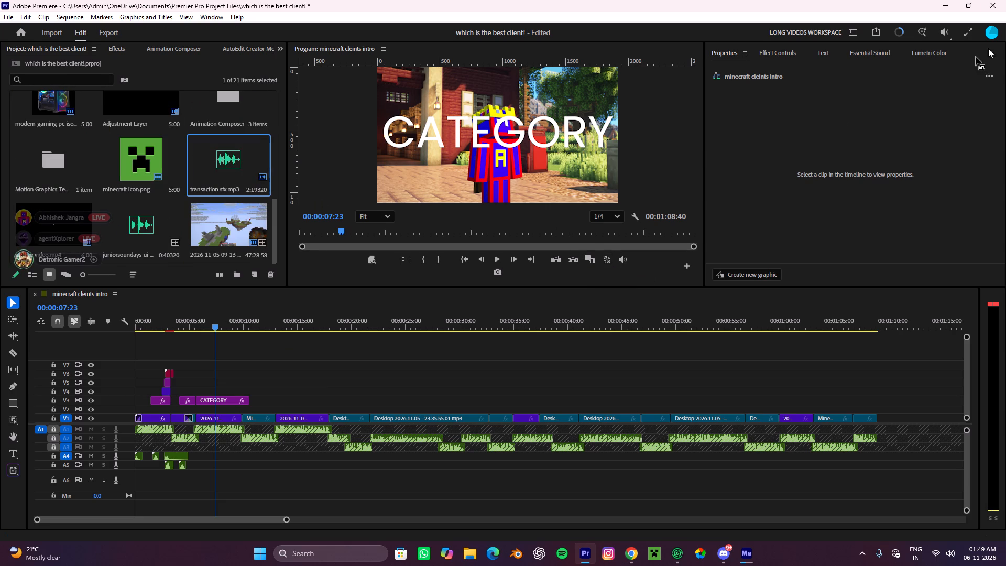
Check the progress of the background tasks, expanding the individual files under Proxy Job Status.
{"action": "left_click", "coordinate": [904, 28]}
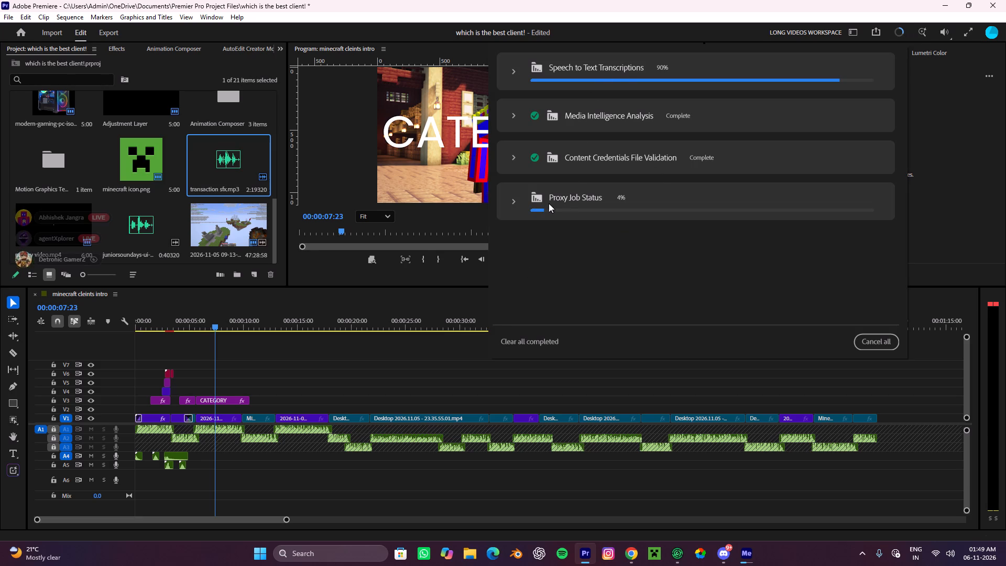
{"action": "left_click", "coordinate": [518, 201]}
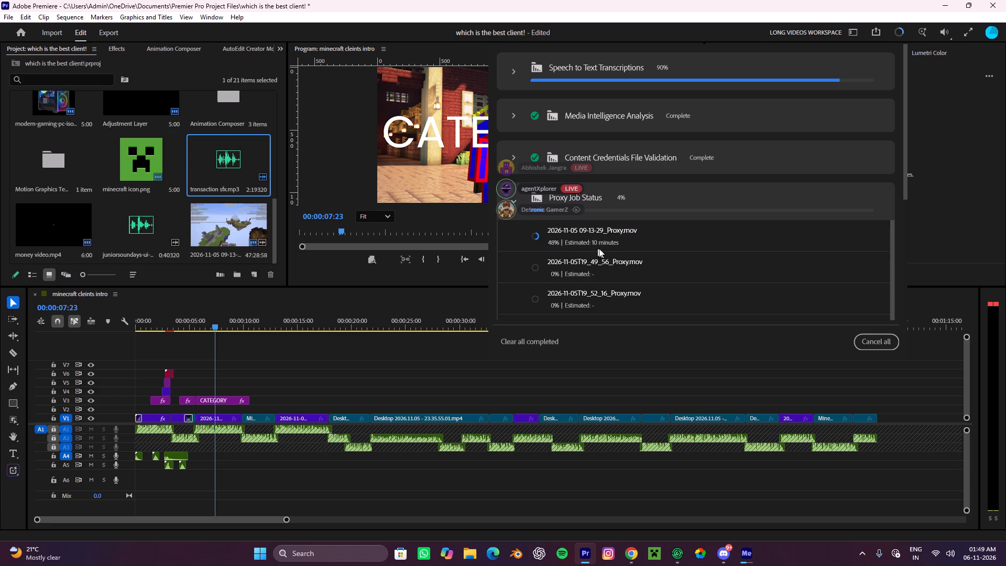
{"action": "scroll", "coordinate": [626, 263], "scroll_direction": "down", "scroll_amount": 8}
{"action": "scroll", "coordinate": [626, 264], "scroll_direction": "up", "scroll_amount": 9}
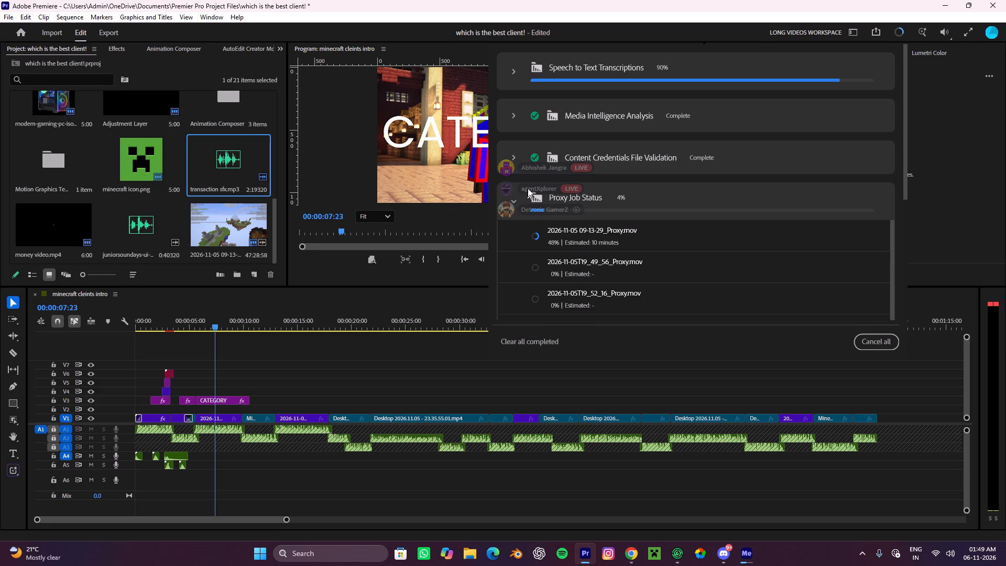
{"action": "left_click", "coordinate": [512, 200]}
{"action": "left_click", "coordinate": [484, 364]}
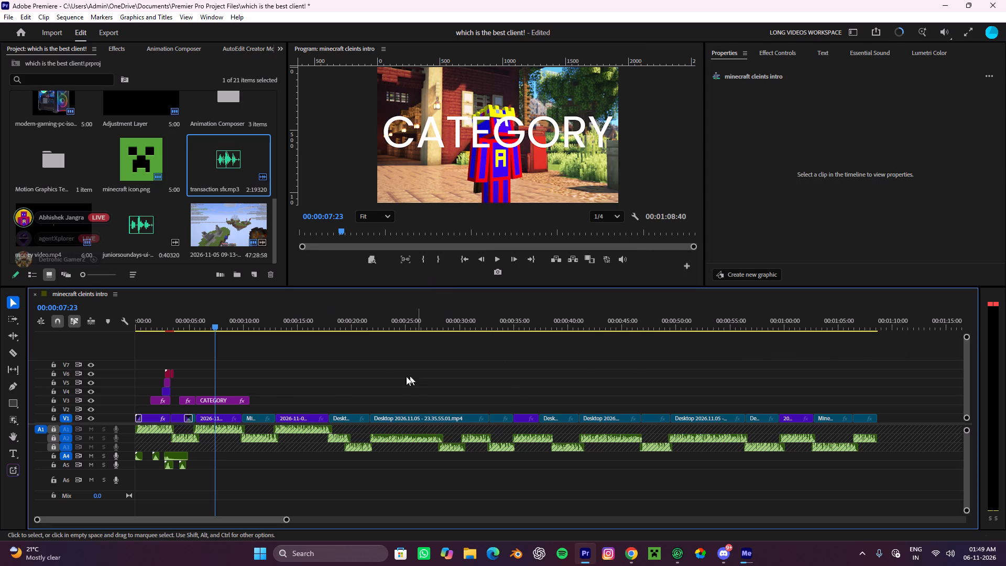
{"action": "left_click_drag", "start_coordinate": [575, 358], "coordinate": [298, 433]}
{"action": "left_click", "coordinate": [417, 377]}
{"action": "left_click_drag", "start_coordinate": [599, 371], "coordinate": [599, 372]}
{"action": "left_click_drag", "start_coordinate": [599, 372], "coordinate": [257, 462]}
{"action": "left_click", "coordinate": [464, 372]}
Scrub the intro sequence forward to 00:00:13:46.
{"action": "left_click_drag", "start_coordinate": [216, 313], "coordinate": [271, 330]}
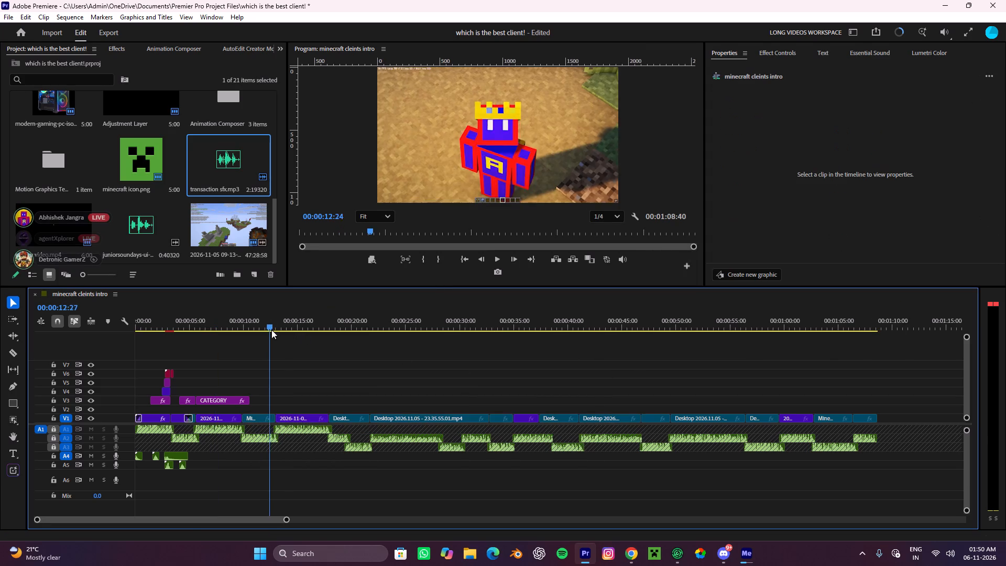
{"action": "left_click_drag", "start_coordinate": [271, 330], "coordinate": [285, 340]}
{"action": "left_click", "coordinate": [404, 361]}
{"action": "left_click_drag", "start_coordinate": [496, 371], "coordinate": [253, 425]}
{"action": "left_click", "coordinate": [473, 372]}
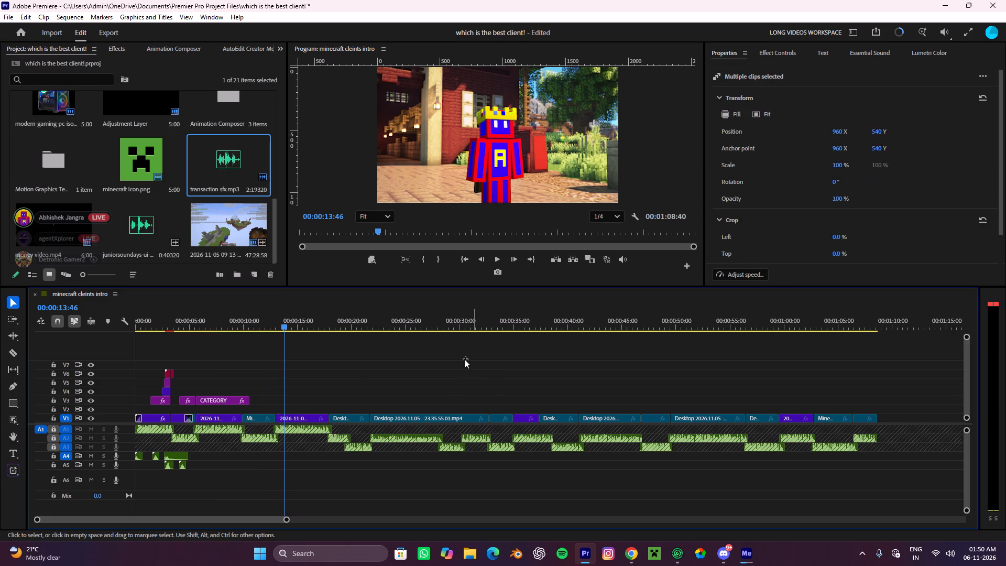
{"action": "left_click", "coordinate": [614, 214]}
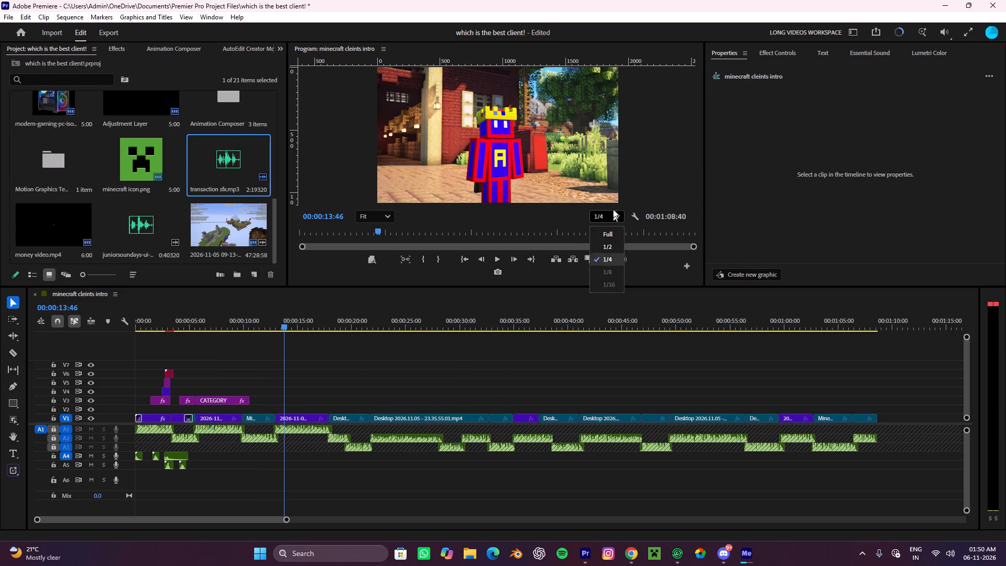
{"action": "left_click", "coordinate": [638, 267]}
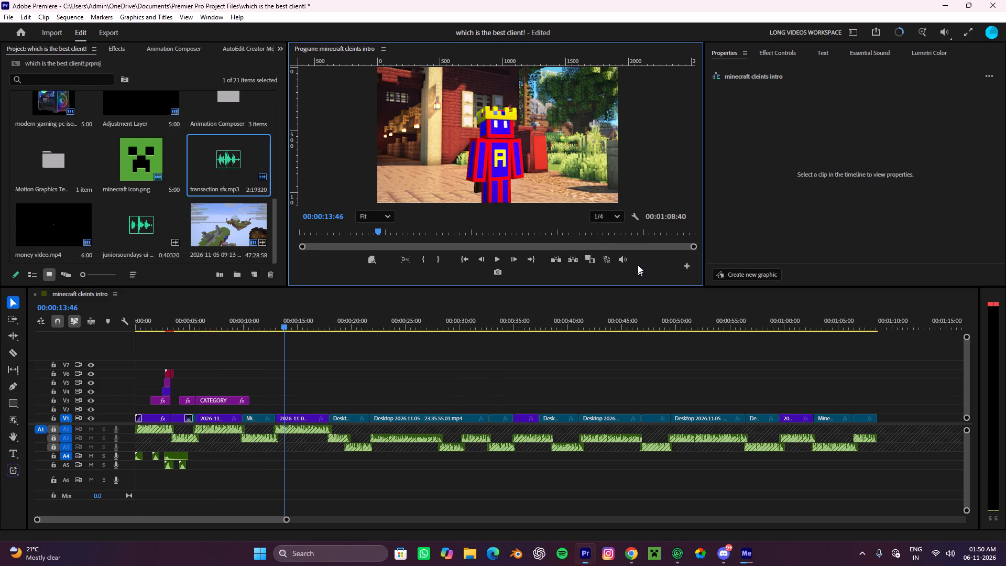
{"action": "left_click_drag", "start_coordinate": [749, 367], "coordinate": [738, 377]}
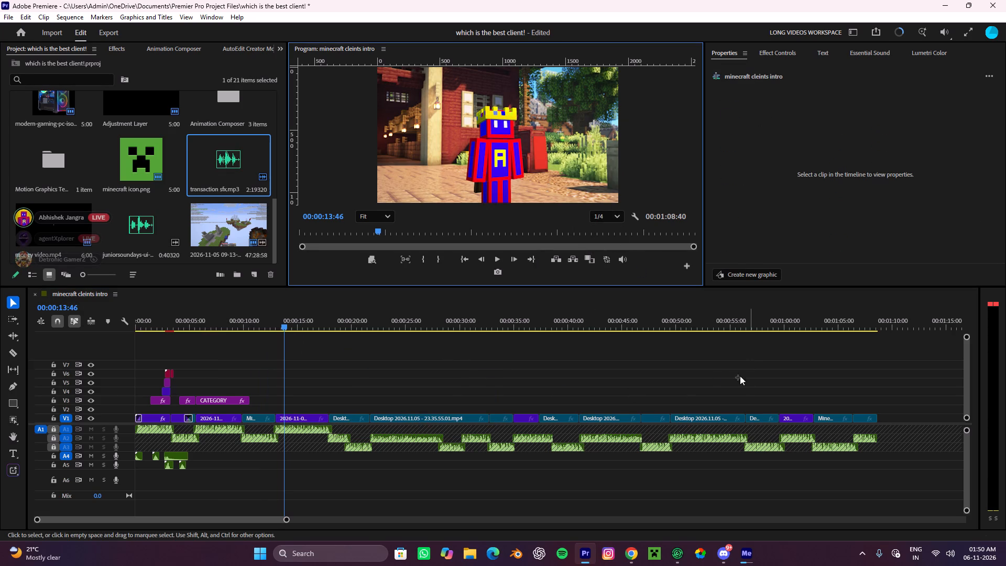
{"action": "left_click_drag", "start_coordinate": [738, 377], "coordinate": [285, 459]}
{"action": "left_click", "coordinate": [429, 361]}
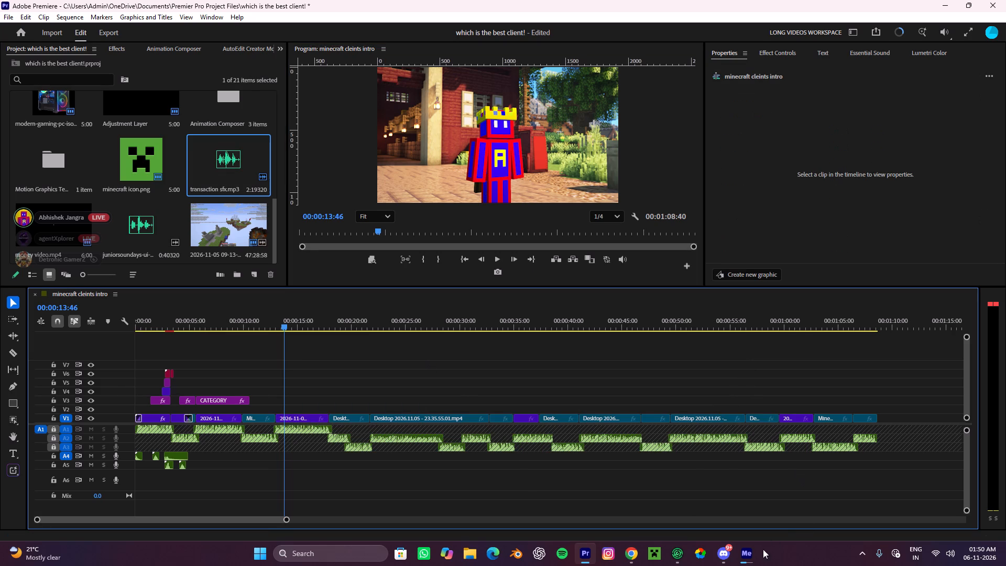
Switch to Media Encoder, examine the remaining proxy jobs in the queue down to money video.mp4, and minimize it.
{"action": "left_click", "coordinate": [756, 558]}
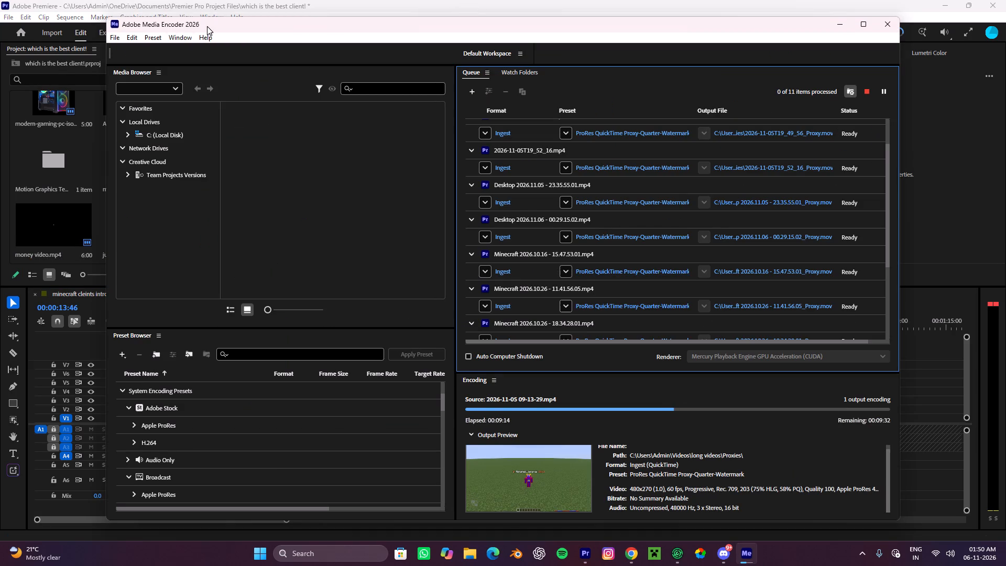
{"action": "left_click_drag", "start_coordinate": [201, 25], "coordinate": [188, 21]}
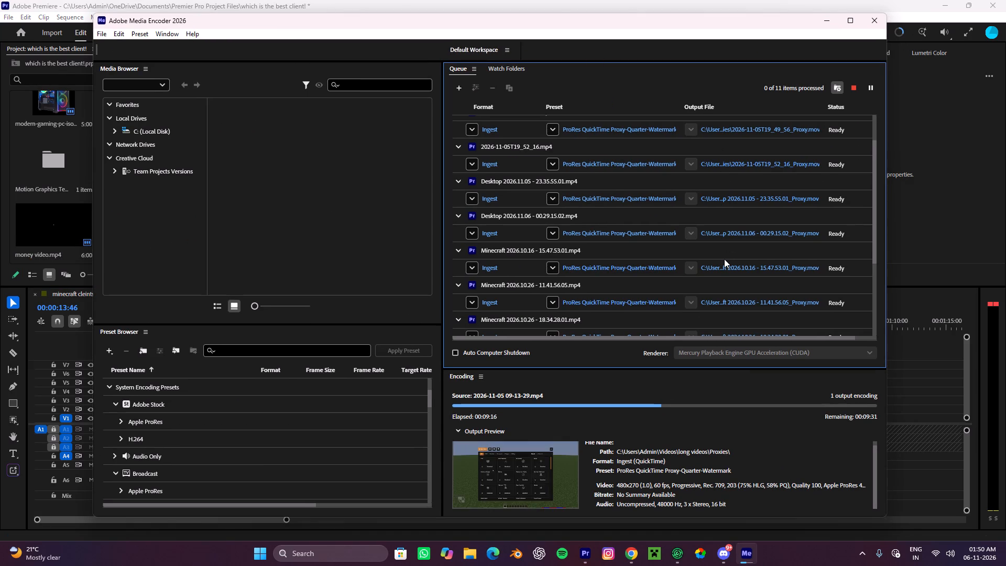
{"action": "scroll", "coordinate": [725, 262], "scroll_direction": "down", "scroll_amount": 18}
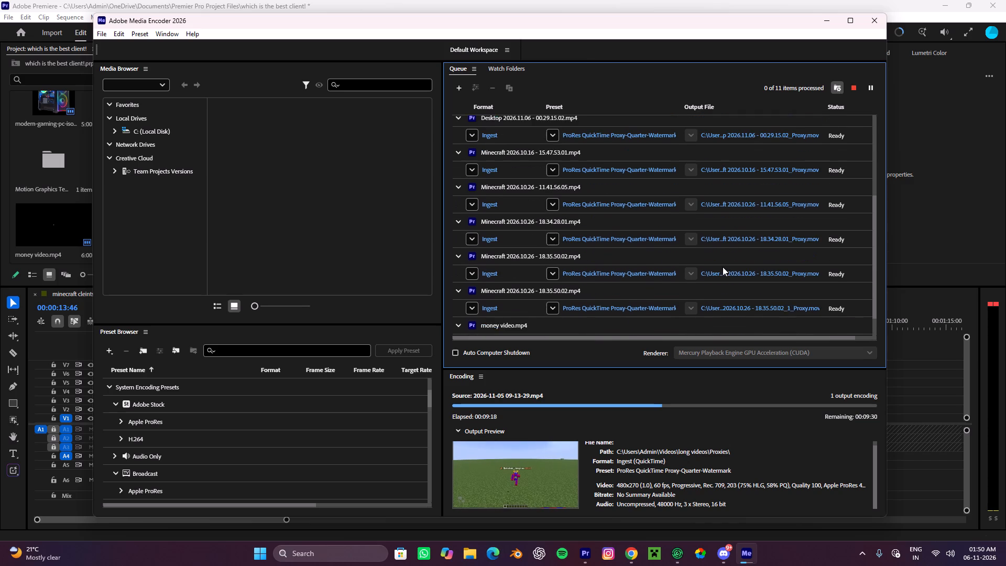
{"action": "scroll", "coordinate": [723, 267], "scroll_direction": "down", "scroll_amount": 17}
{"action": "scroll", "coordinate": [703, 284], "scroll_direction": "down", "scroll_amount": 8}
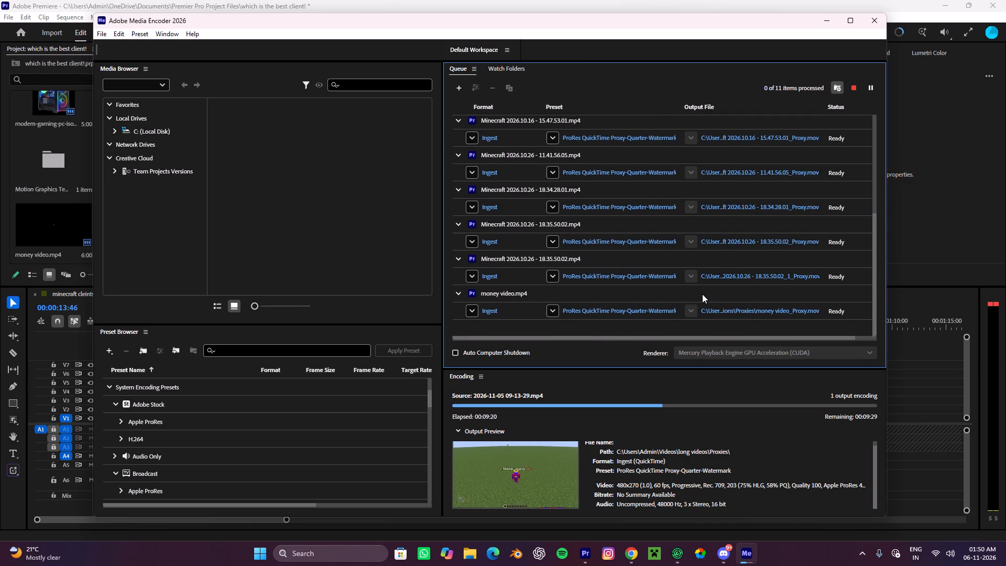
{"action": "left_click", "coordinate": [735, 348]}
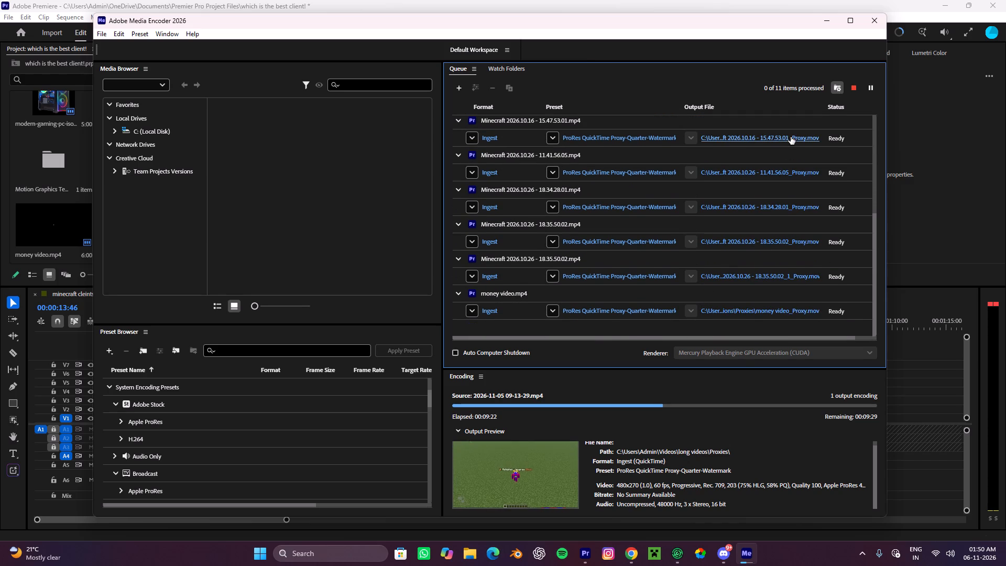
{"action": "left_click", "coordinate": [824, 23]}
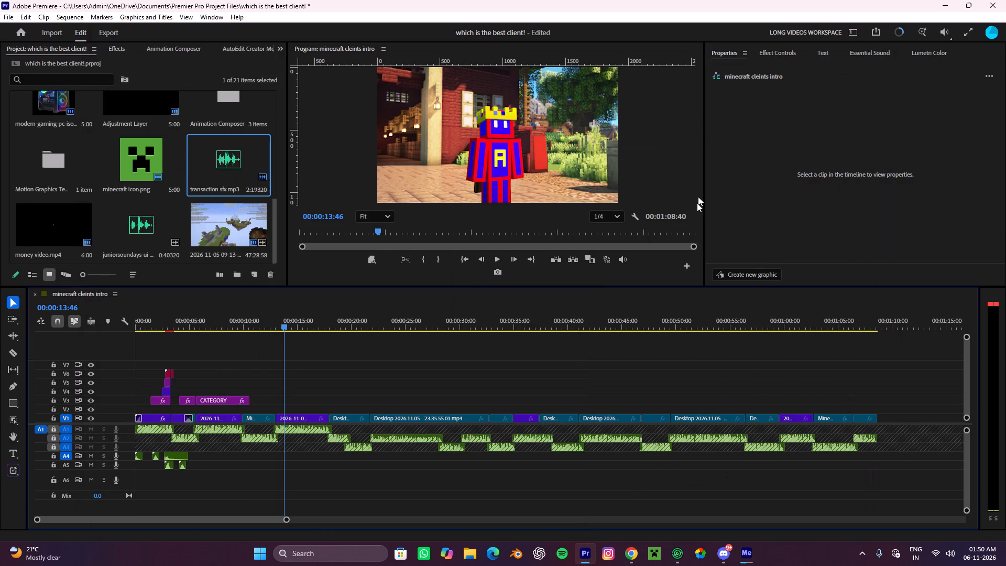
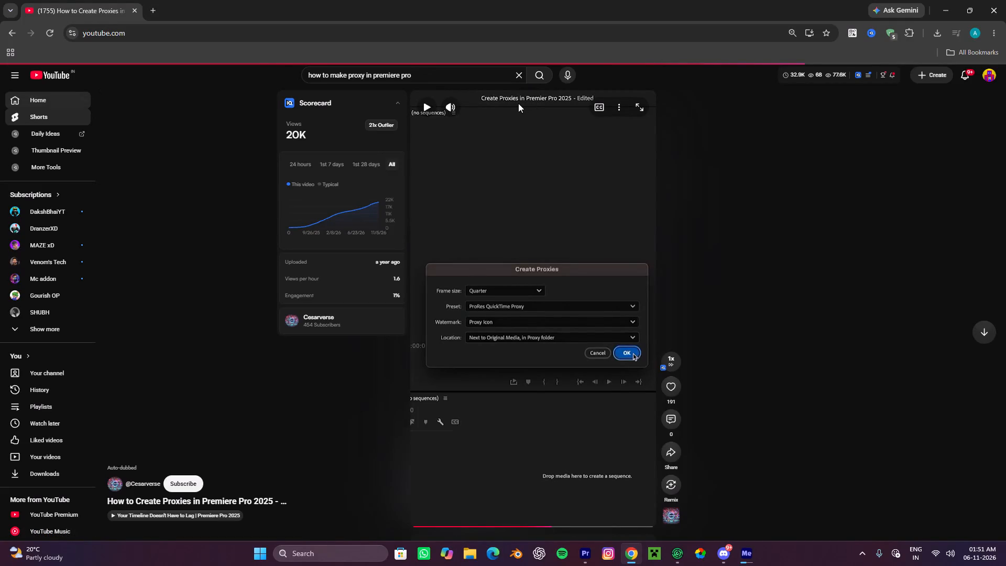
Switch to the browser, open the channel's YouTube Studio dashboard in a new tab, and open the analytics of the second published video.
{"action": "left_click", "coordinate": [980, 70]}
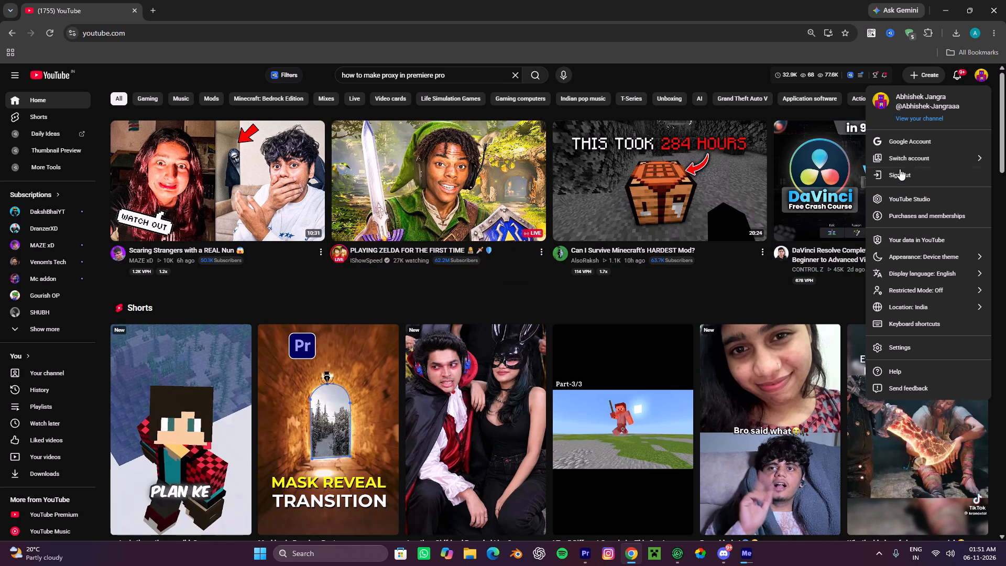
{"action": "middle_click", "coordinate": [923, 205]}
{"action": "left_click", "coordinate": [207, 0]}
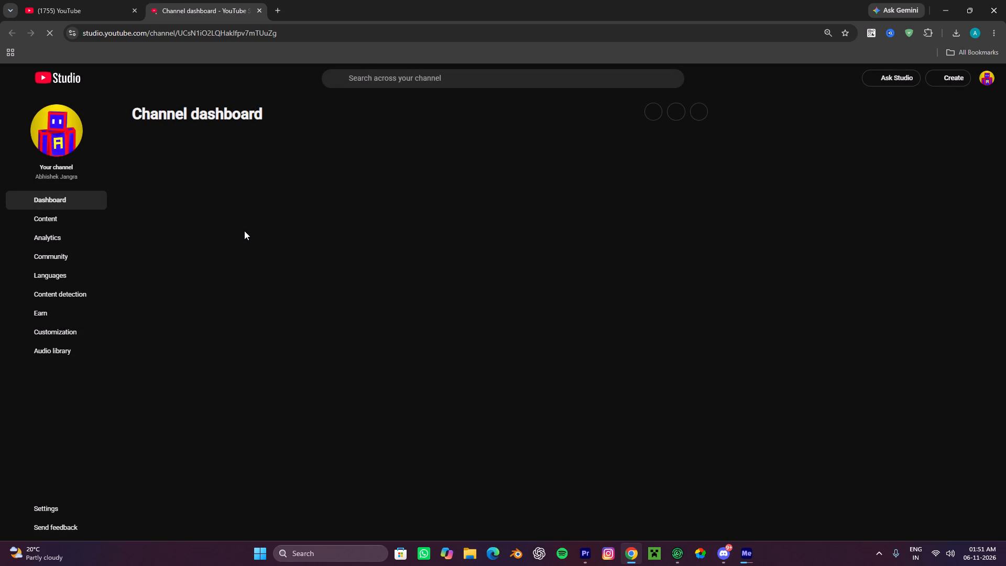
{"action": "scroll", "coordinate": [292, 356], "scroll_direction": "down", "scroll_amount": 3}
{"action": "left_click", "coordinate": [195, 216]}
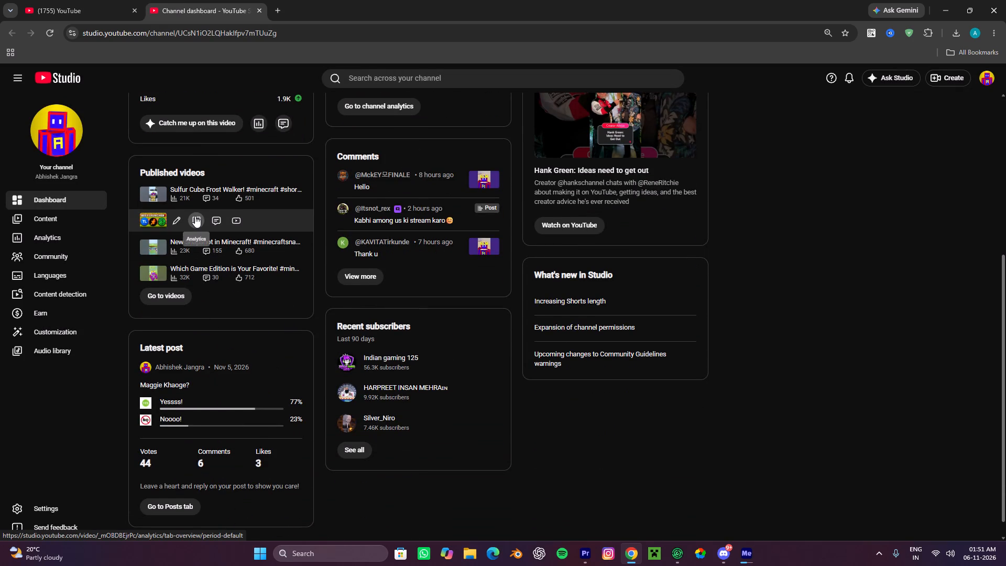
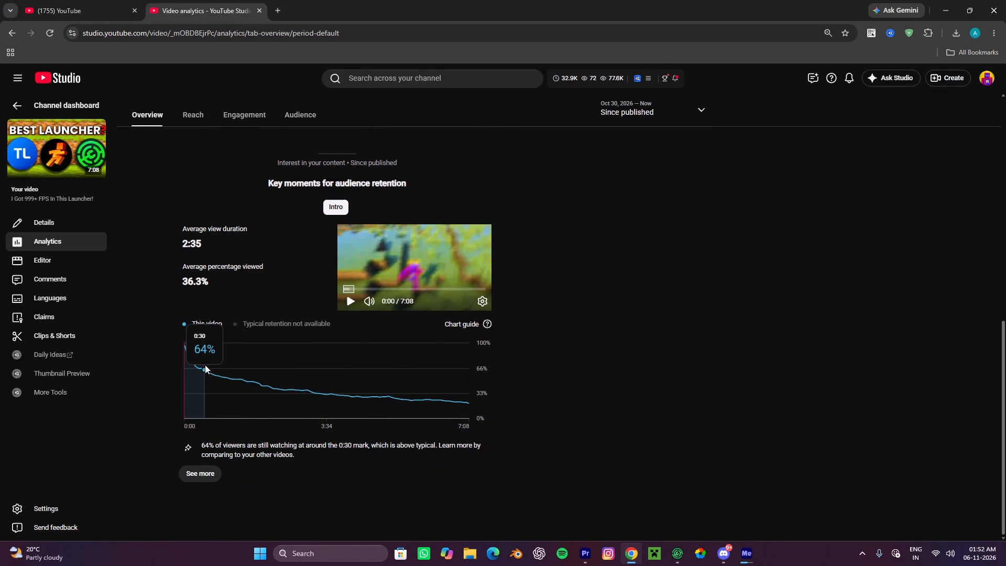
Examine the video's audience retention and traffic sources, and close the analytics page.
{"action": "scroll", "coordinate": [290, 279], "scroll_direction": "down", "scroll_amount": 7}
{"action": "scroll", "coordinate": [171, 213], "scroll_direction": "up", "scroll_amount": 5}
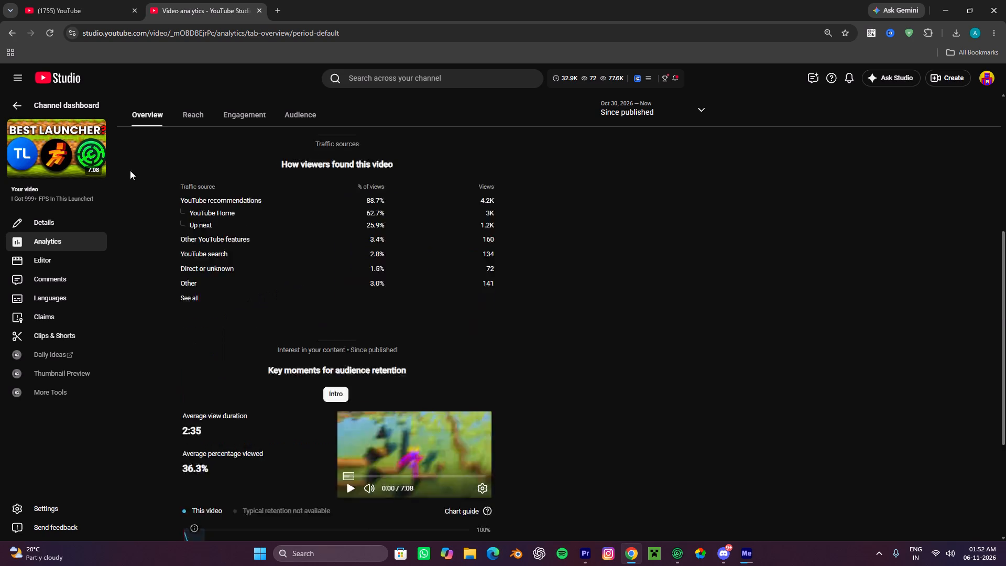
{"action": "scroll", "coordinate": [98, 137], "scroll_direction": "up", "scroll_amount": 4}
{"action": "left_click", "coordinate": [259, 7]}
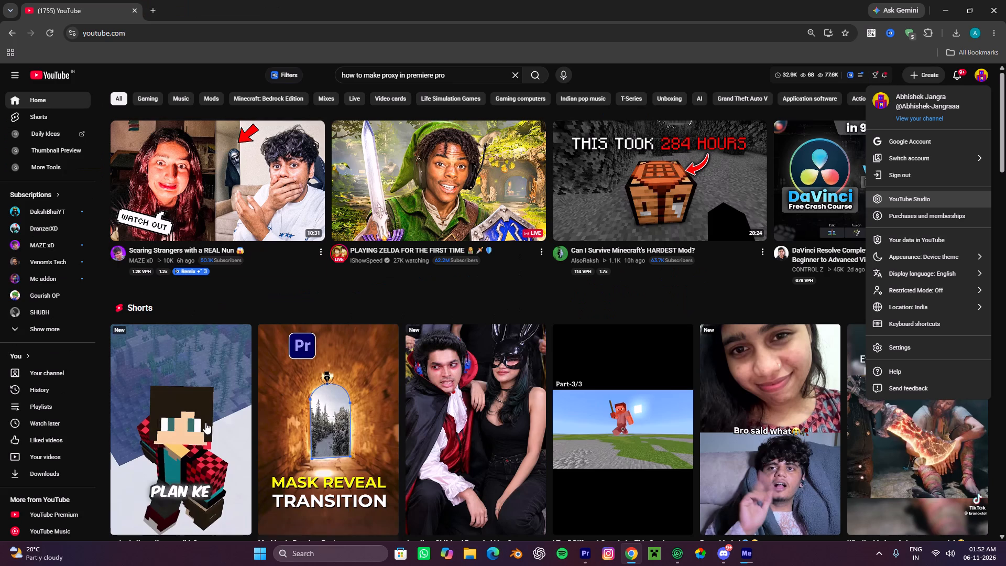
Browse the YouTube home feed, preview "Types Of Minecraft Youtubers In India | Part-2" with sound, and close the browser.
{"action": "scroll", "coordinate": [205, 422], "scroll_direction": "down", "scroll_amount": 5}
{"action": "left_click", "coordinate": [721, 80]}
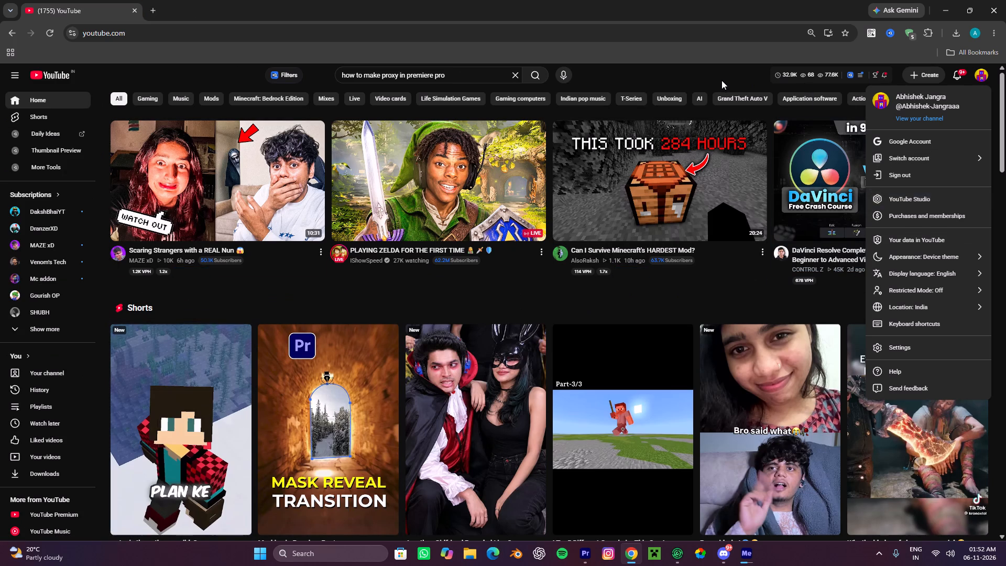
{"action": "scroll", "coordinate": [686, 409], "scroll_direction": "down", "scroll_amount": 9}
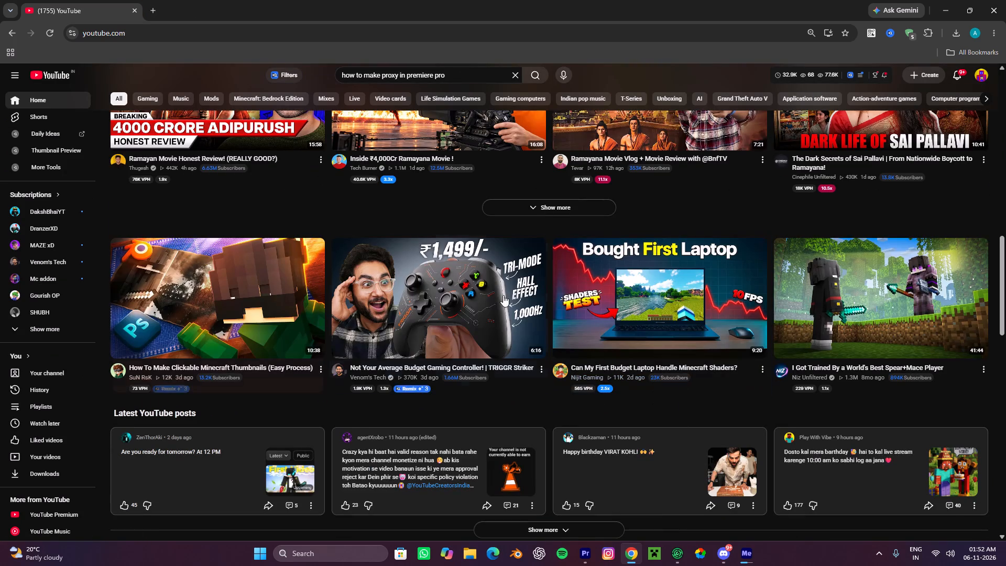
{"action": "scroll", "coordinate": [572, 412], "scroll_direction": "down", "scroll_amount": 3}
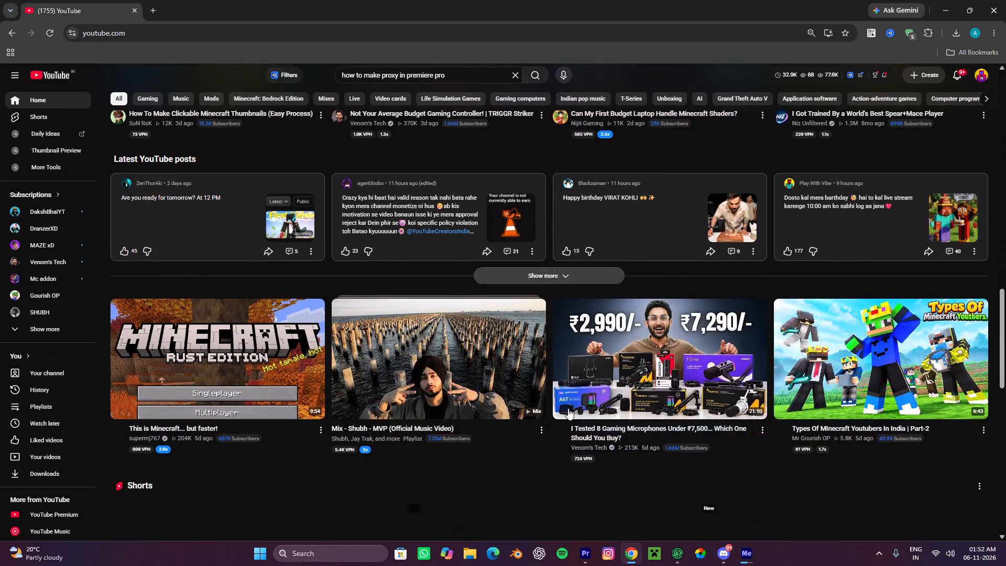
{"action": "scroll", "coordinate": [472, 357], "scroll_direction": "down", "scroll_amount": 2}
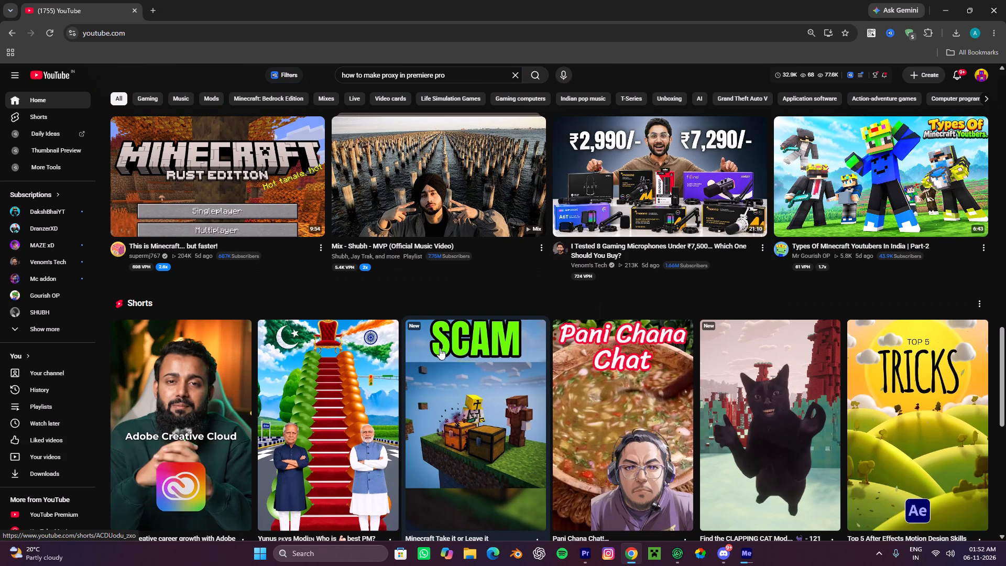
{"action": "left_click_drag", "start_coordinate": [880, 195], "coordinate": [786, 259]}
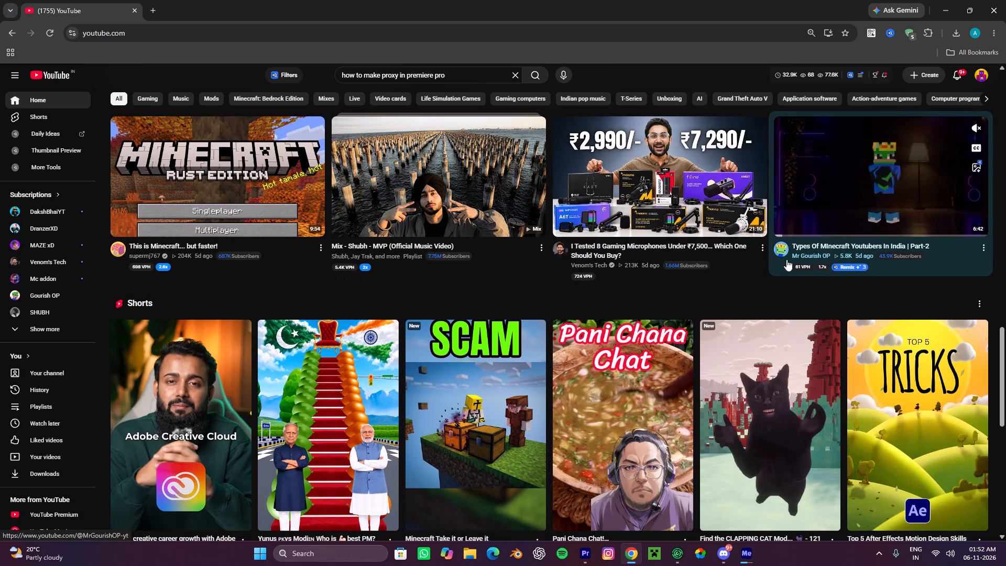
{"action": "left_click_drag", "start_coordinate": [786, 259], "coordinate": [724, 301]}
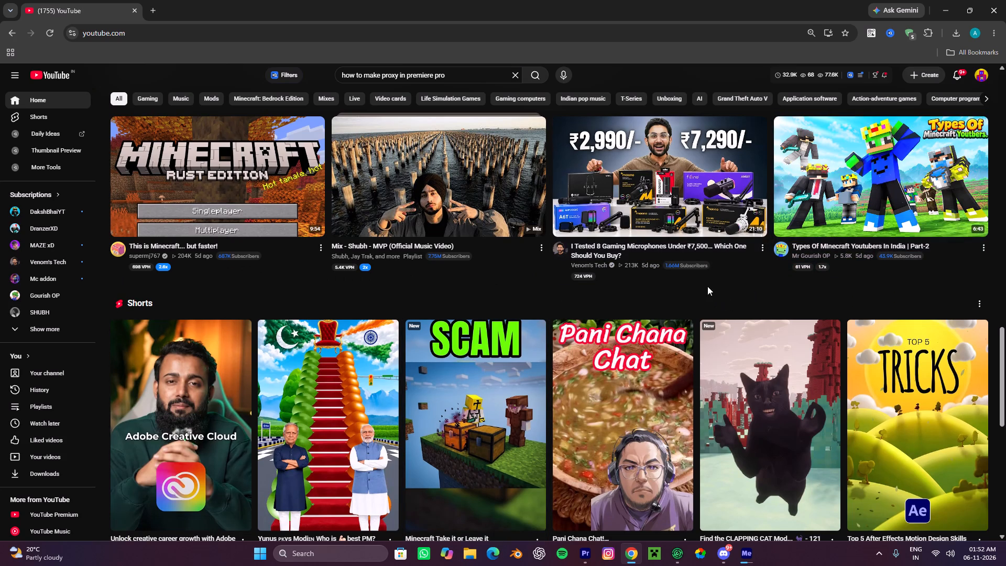
{"action": "left_click", "coordinate": [974, 129]}
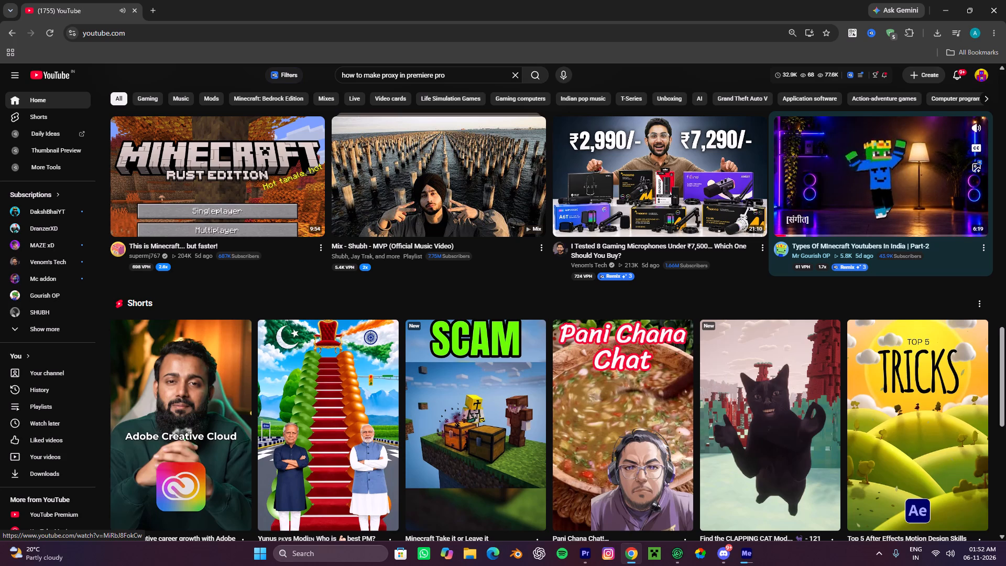
{"action": "left_click", "coordinate": [1005, 0]}
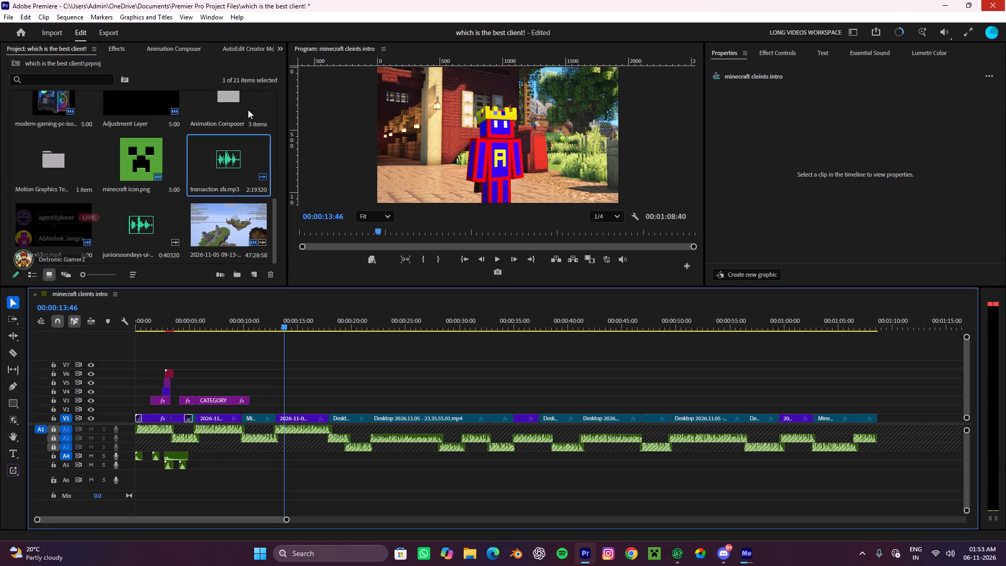
Switch to Media Encoder and check the progress of the proxy encoding.
{"action": "left_click", "coordinate": [752, 556]}
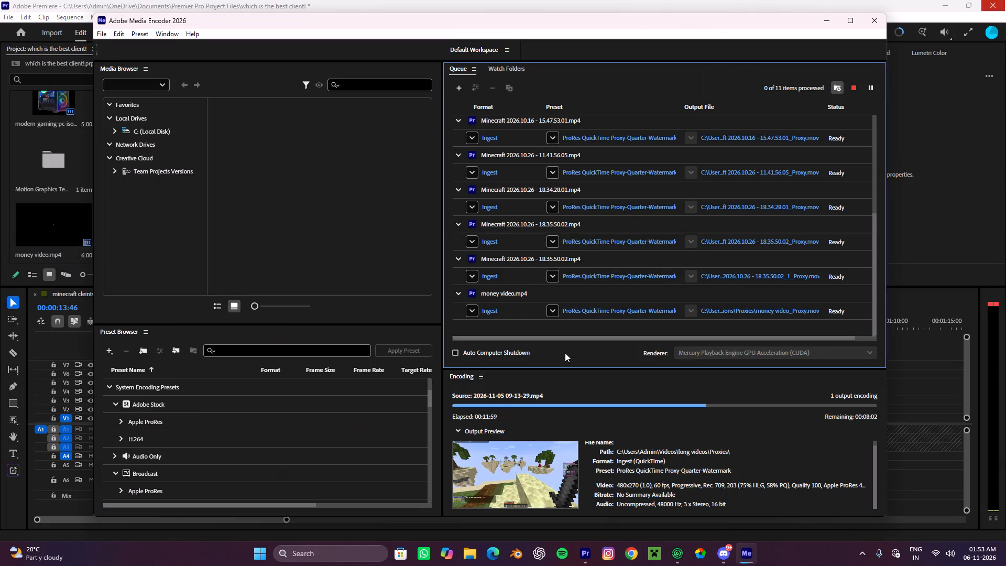
{"action": "scroll", "coordinate": [565, 410], "scroll_direction": "down", "scroll_amount": 6}
{"action": "scroll", "coordinate": [396, 440], "scroll_direction": "down", "scroll_amount": 8}
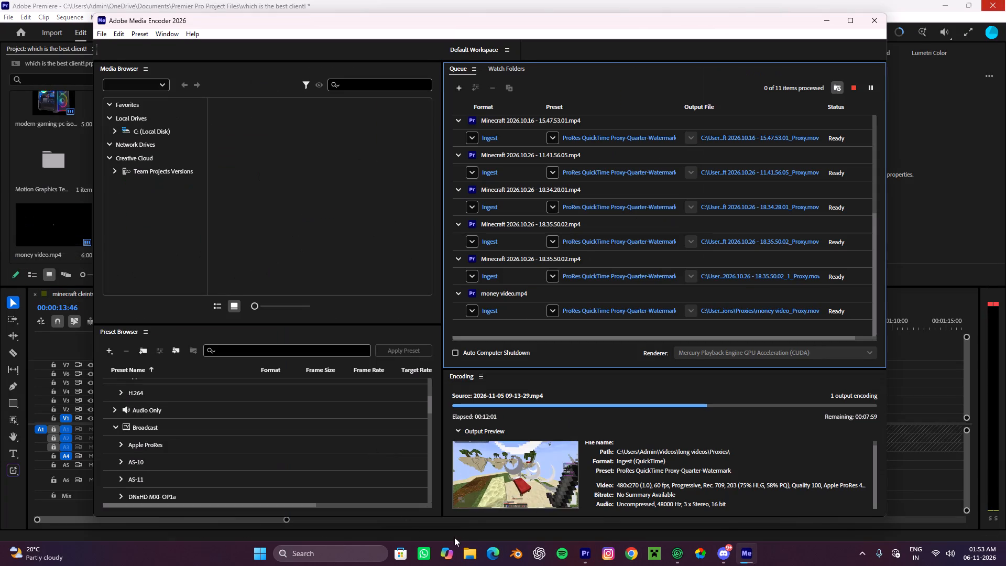
Check the free space of Local Disk (C:) in File Explorer, and minimize its window.
{"action": "left_click", "coordinate": [470, 560]}
{"action": "left_click", "coordinate": [73, 347]}
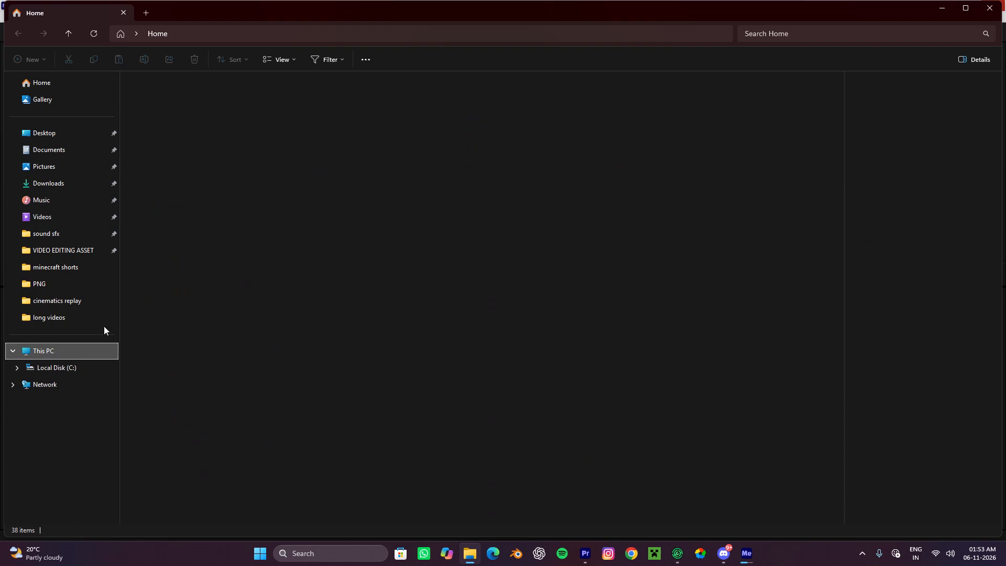
{"action": "left_click", "coordinate": [196, 201]}
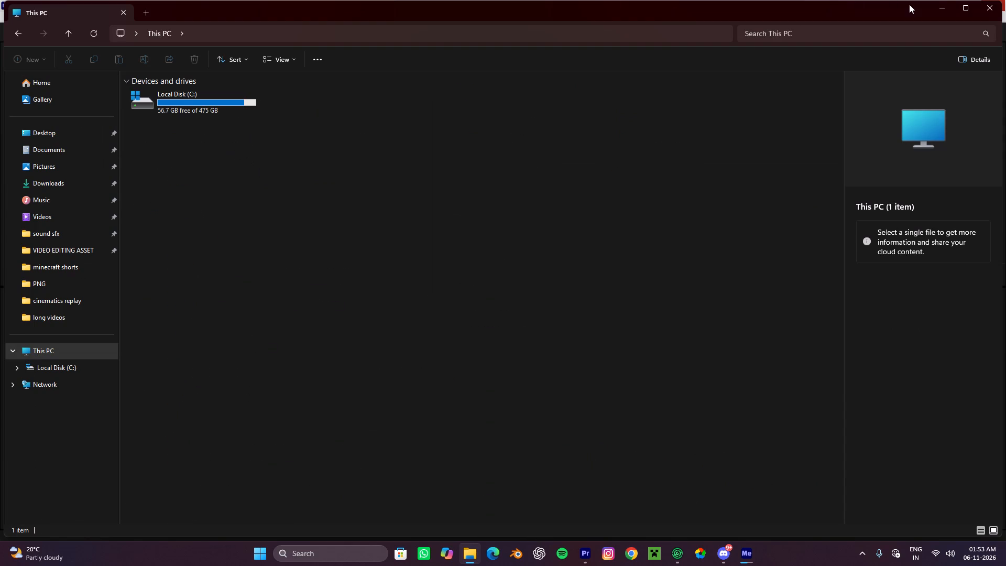
{"action": "left_click", "coordinate": [945, 4]}
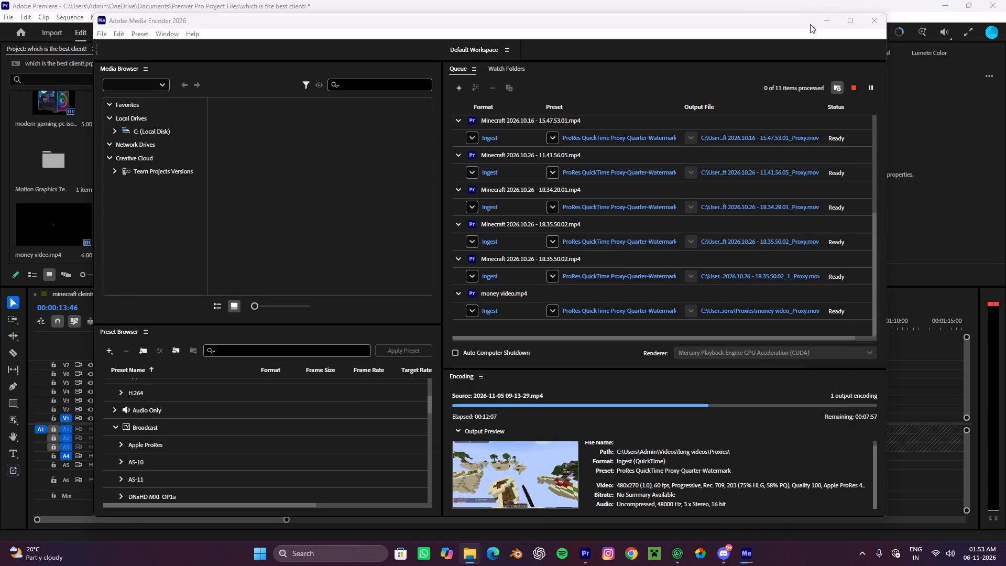
Look through the Creative Cloud Team Projects Versions and the available source locations in Media Encoder's Media Browser.
{"action": "left_click", "coordinate": [110, 157]}
{"action": "left_click", "coordinate": [110, 157]}
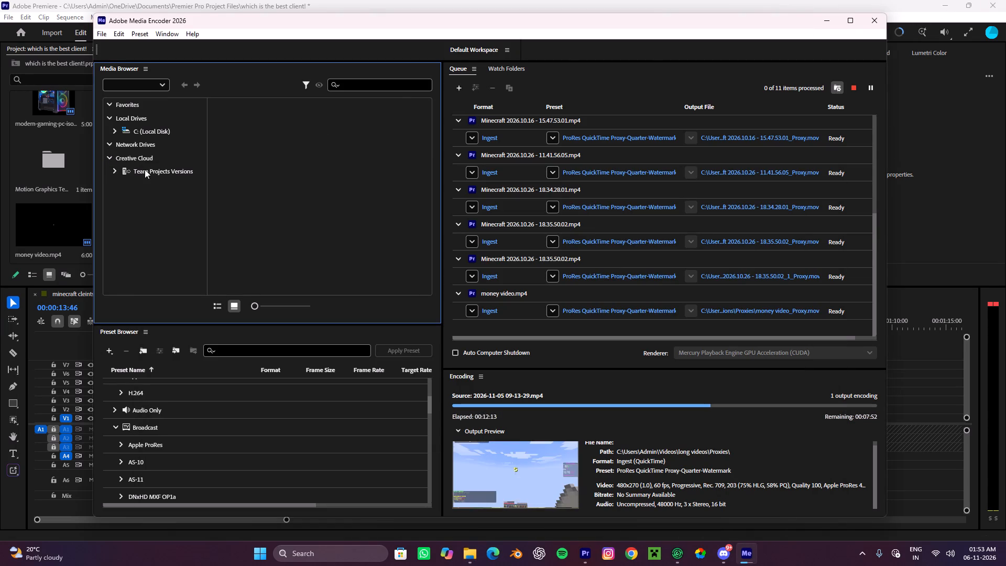
{"action": "left_click", "coordinate": [145, 169]}
{"action": "left_click", "coordinate": [107, 172]}
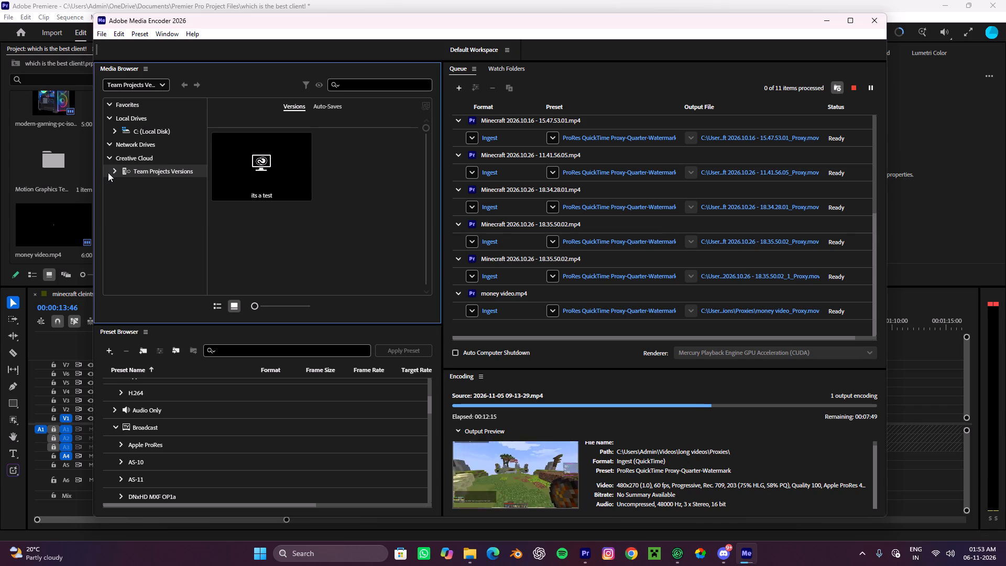
{"action": "left_click", "coordinate": [114, 170]}
{"action": "left_click", "coordinate": [114, 170]}
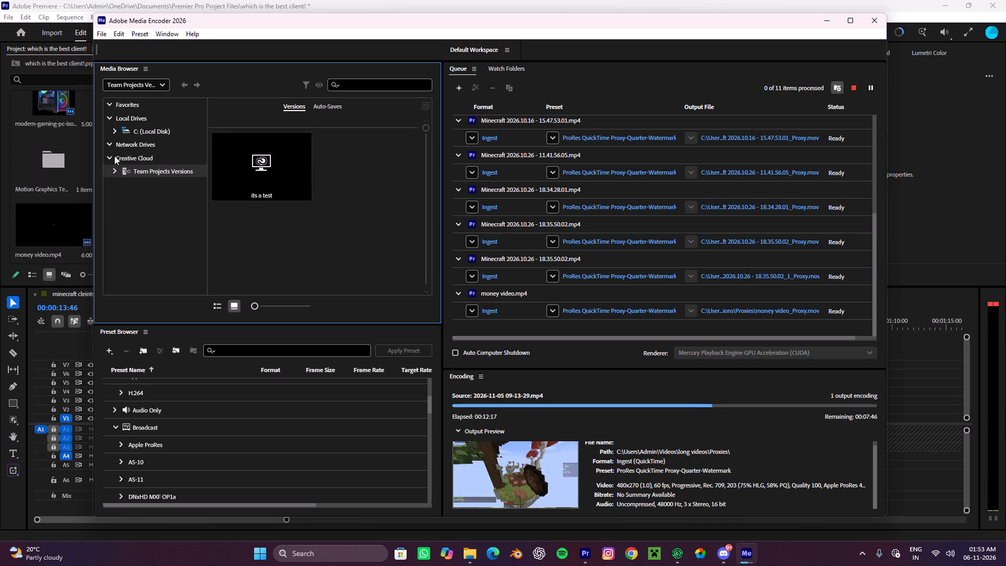
{"action": "left_click", "coordinate": [136, 84]}
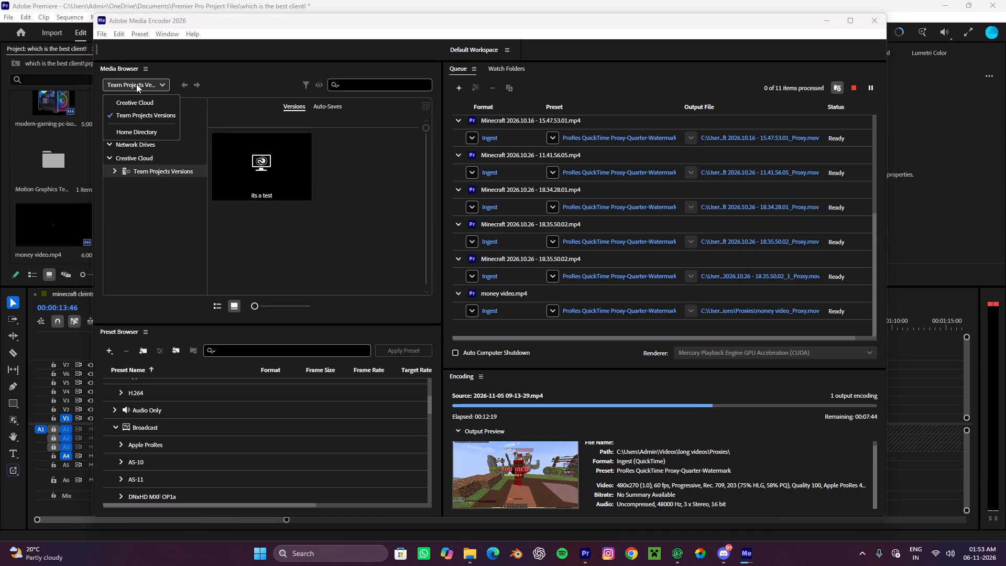
{"action": "left_click", "coordinate": [136, 84]}
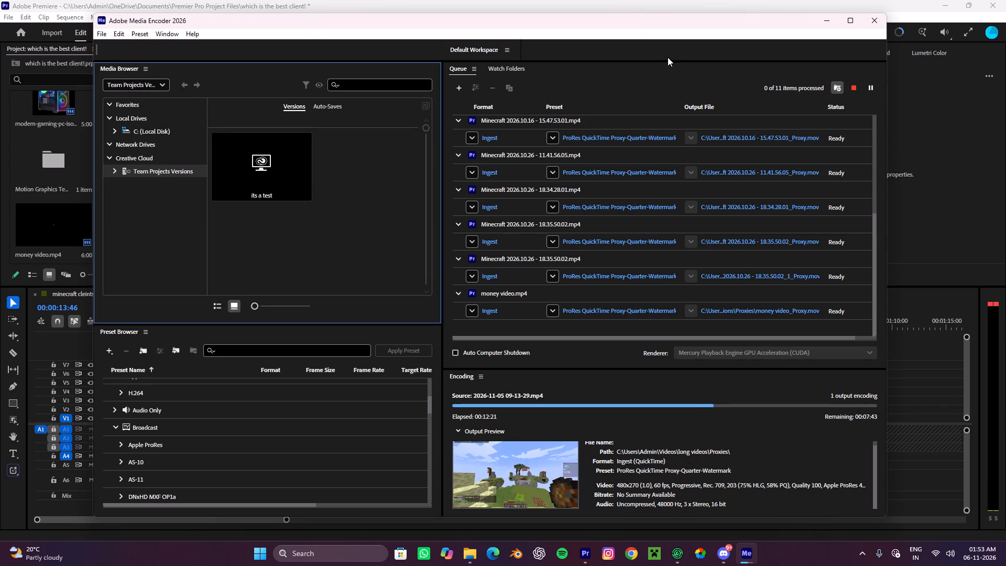
Review the proxy jobs waiting in the encoding queue.
{"action": "scroll", "coordinate": [656, 290], "scroll_direction": "down", "scroll_amount": 8}
{"action": "scroll", "coordinate": [653, 297], "scroll_direction": "up", "scroll_amount": 3}
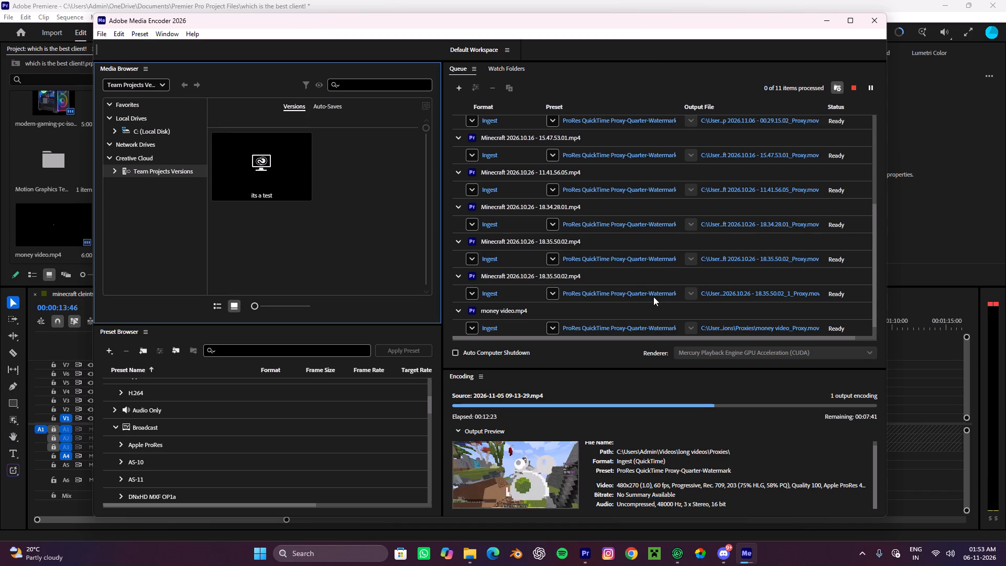
{"action": "scroll", "coordinate": [653, 297], "scroll_direction": "up", "scroll_amount": 7}
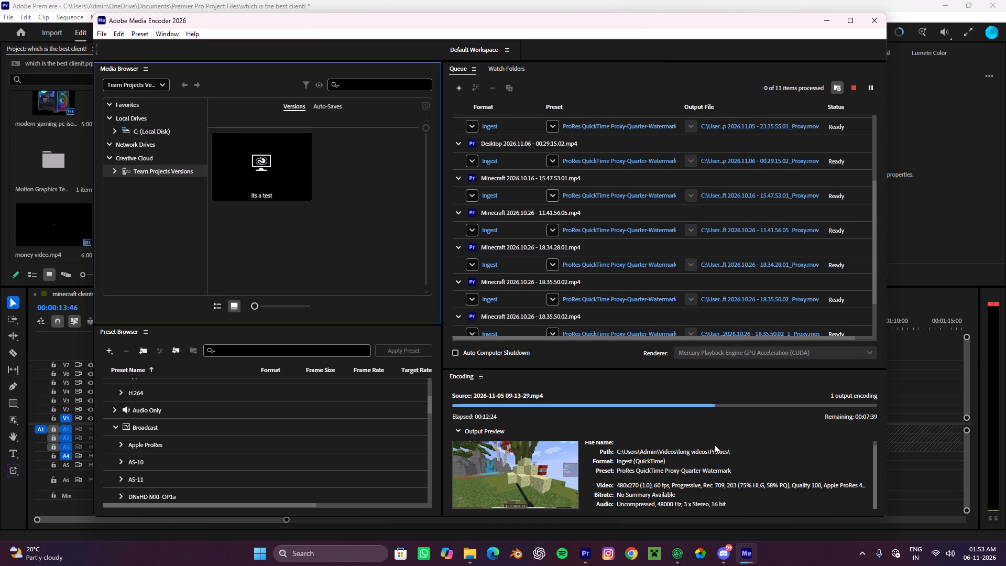
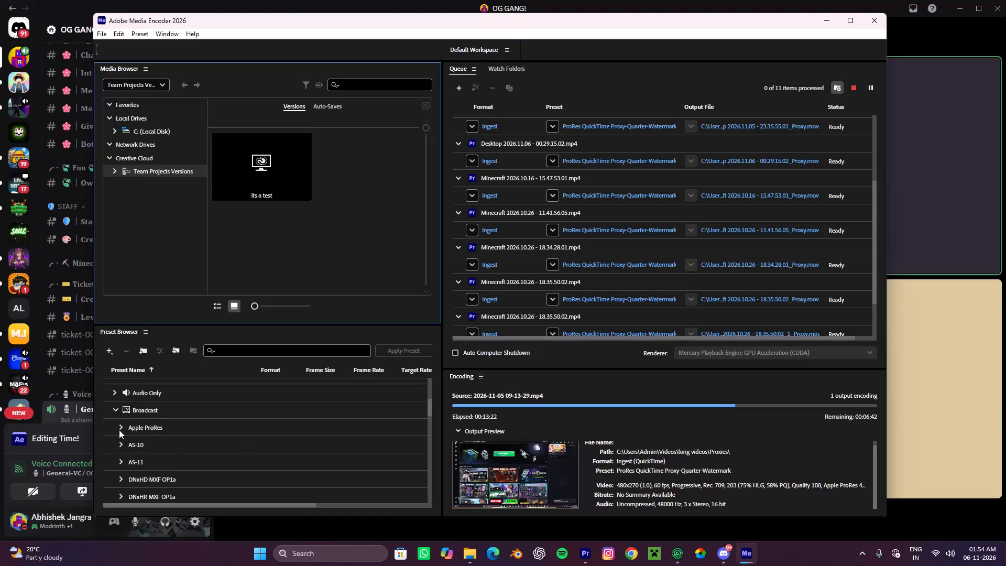
Look through the Preset Browser's system encoding presets back up to the User Presets & Groups.
{"action": "scroll", "coordinate": [128, 432], "scroll_direction": "up", "scroll_amount": 3}
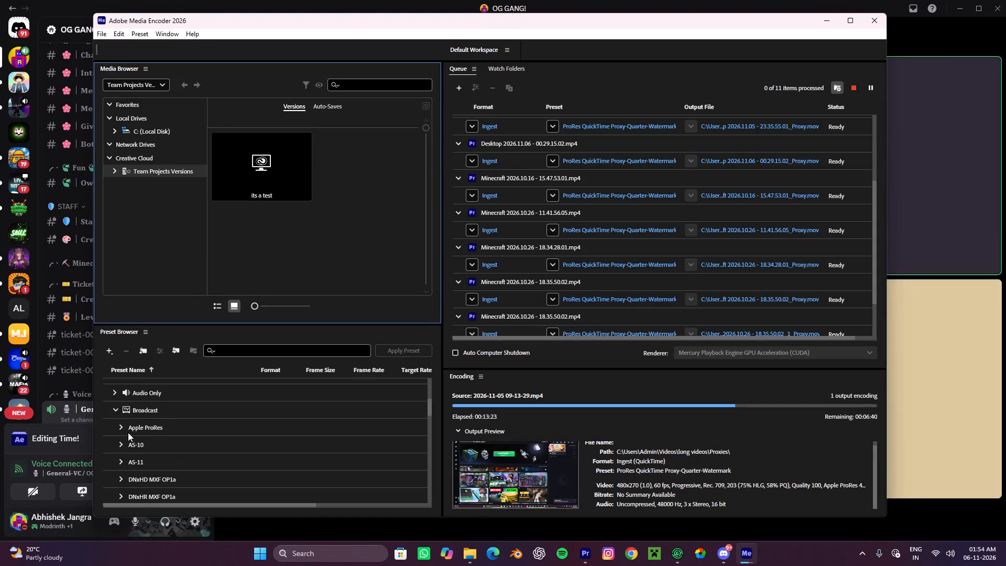
{"action": "scroll", "coordinate": [128, 432], "scroll_direction": "up", "scroll_amount": 11}
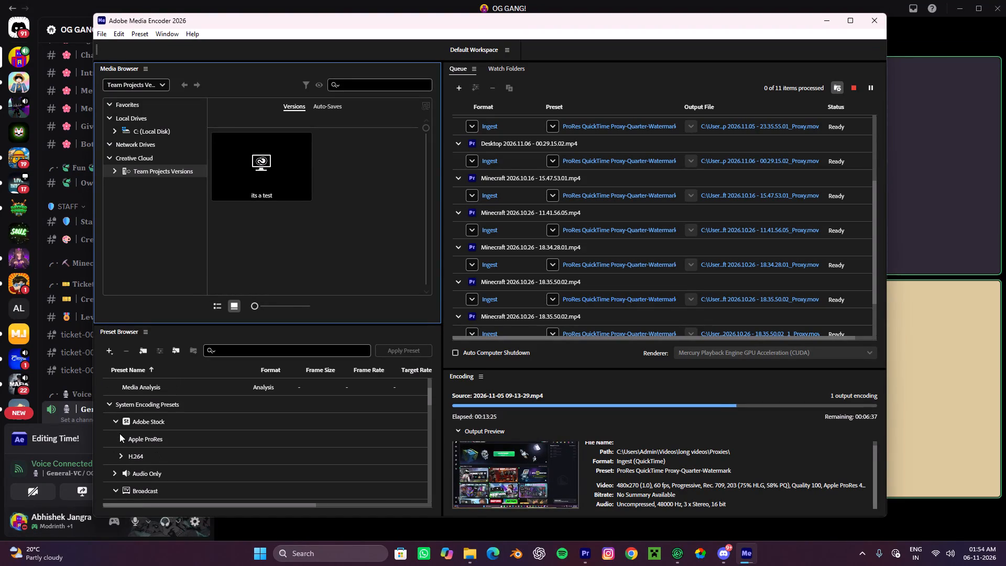
{"action": "scroll", "coordinate": [170, 434], "scroll_direction": "up", "scroll_amount": 3}
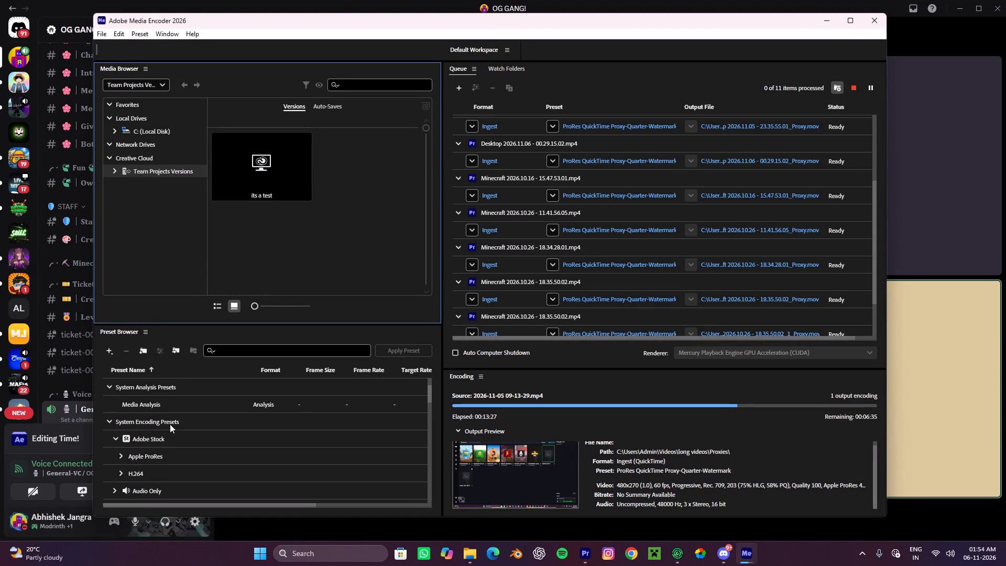
{"action": "scroll", "coordinate": [170, 424], "scroll_direction": "up", "scroll_amount": 9}
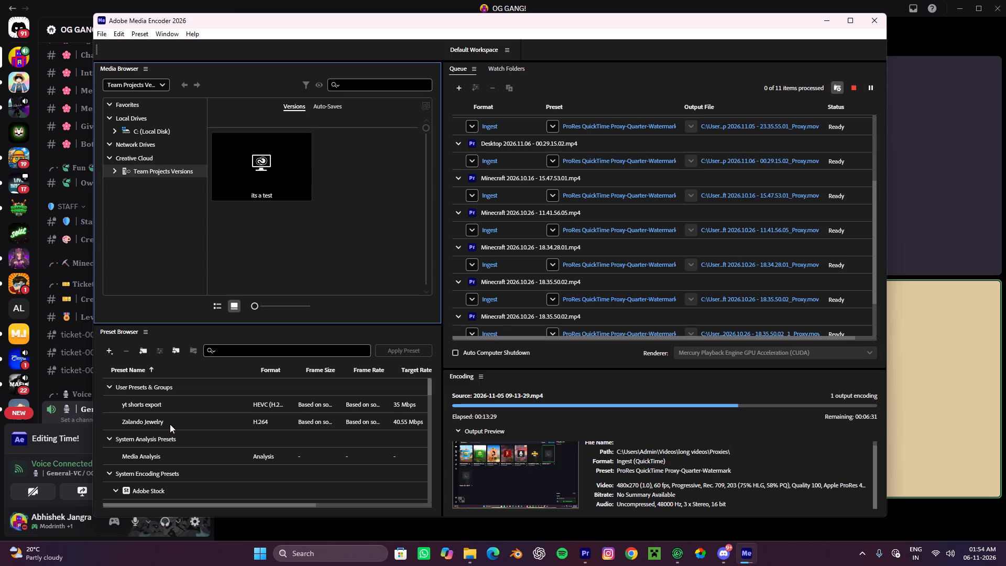
{"action": "scroll", "coordinate": [276, 436], "scroll_direction": "up", "scroll_amount": 2}
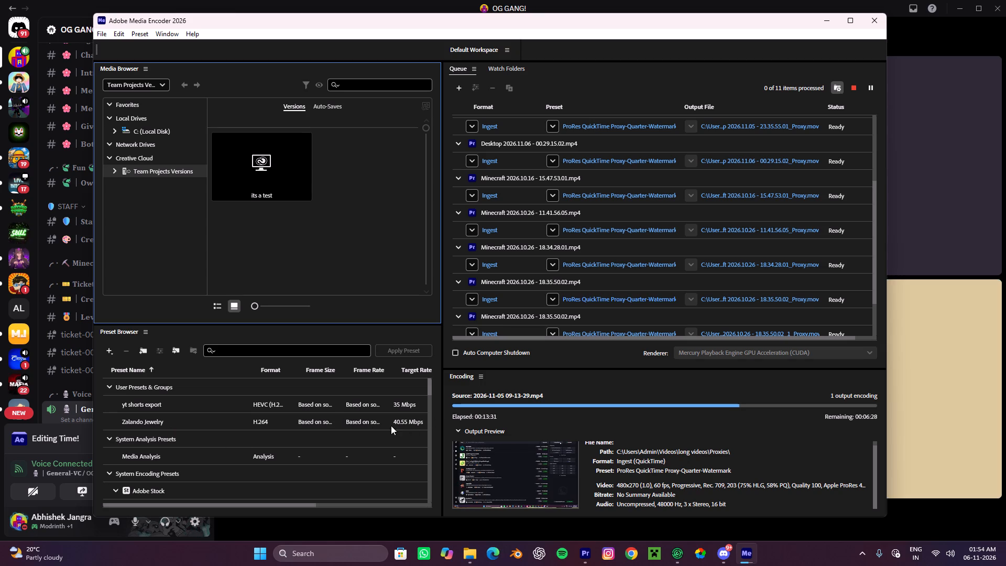
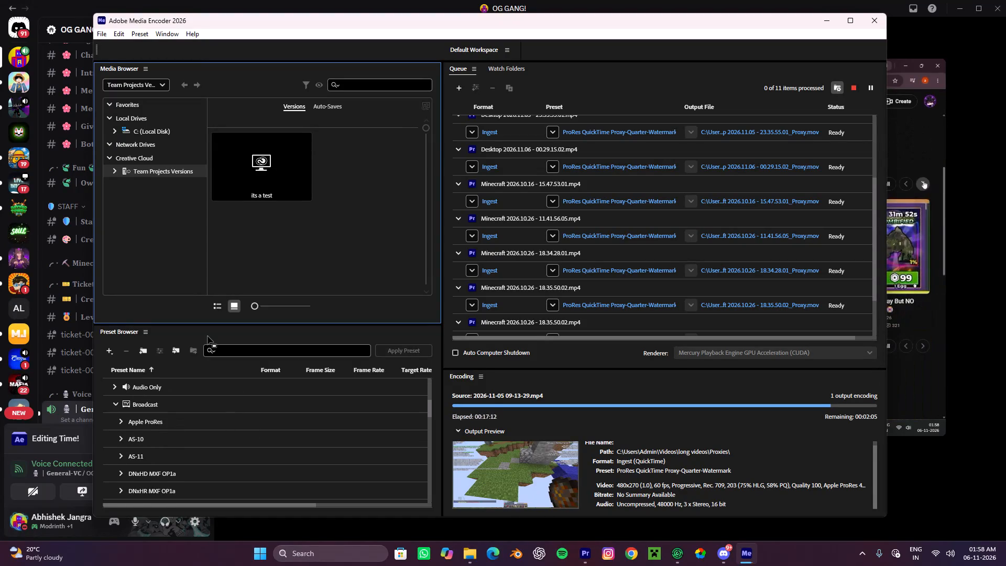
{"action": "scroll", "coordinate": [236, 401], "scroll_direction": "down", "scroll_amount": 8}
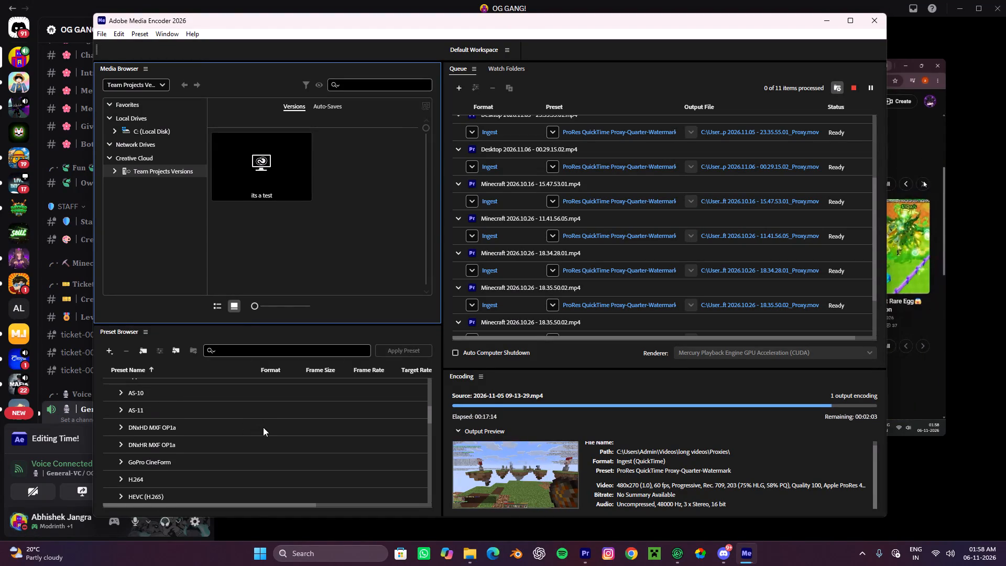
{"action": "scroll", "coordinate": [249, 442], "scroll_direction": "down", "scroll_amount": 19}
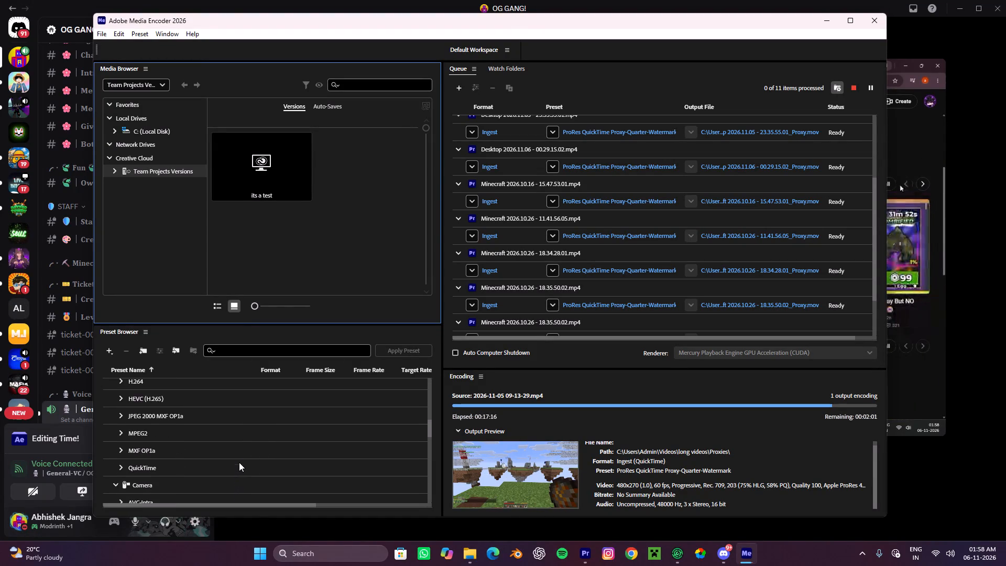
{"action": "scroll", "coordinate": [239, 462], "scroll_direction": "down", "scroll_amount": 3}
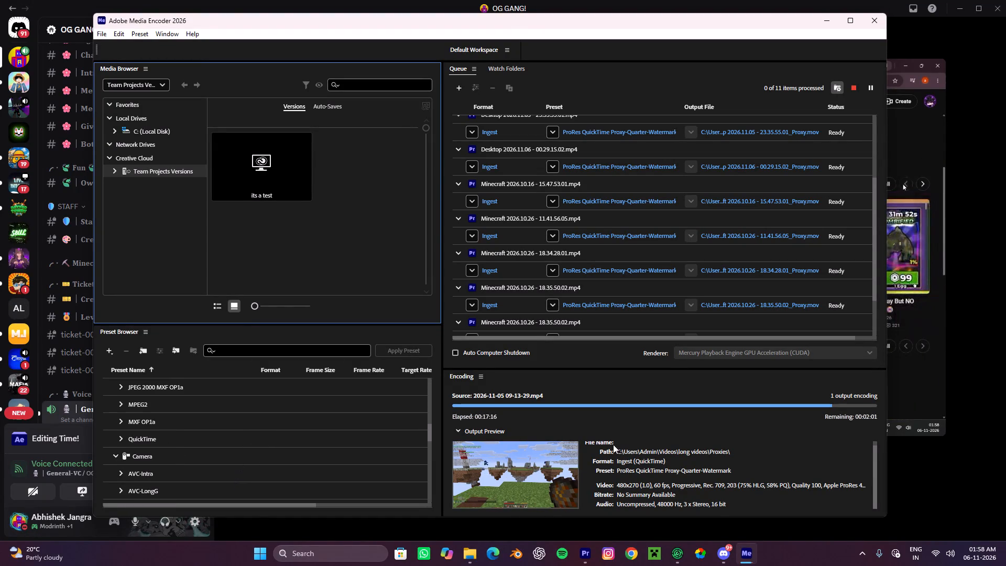
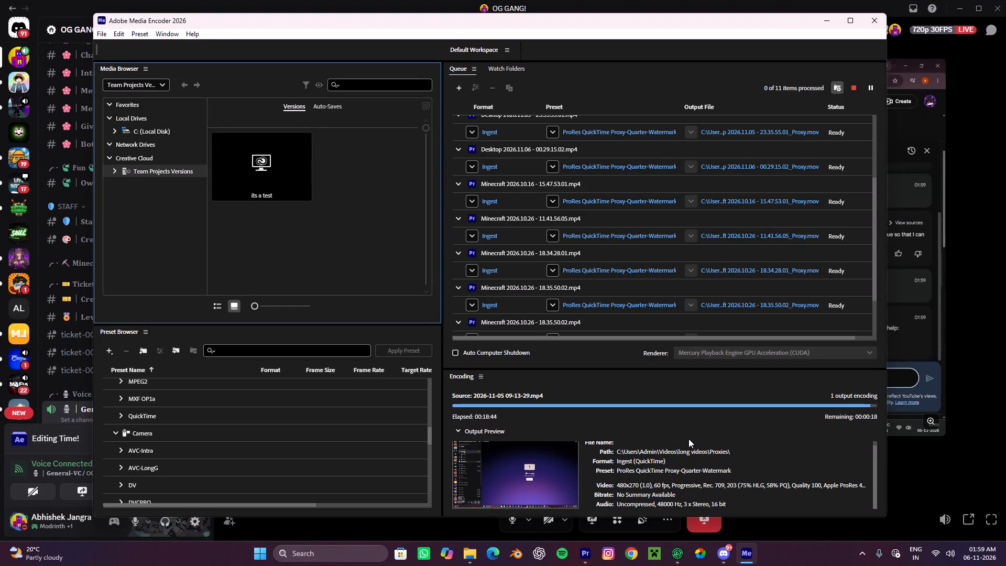
Return to Premiere and play the intro from its start through the CATEGORY title.
{"action": "left_click", "coordinate": [586, 559]}
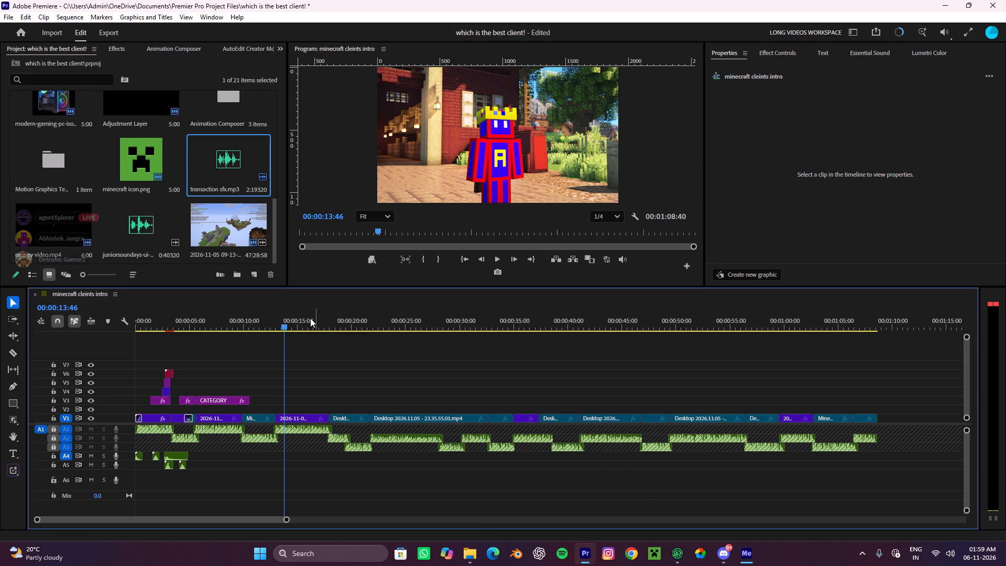
{"action": "left_click_drag", "start_coordinate": [280, 317], "coordinate": [0, 330]}
{"action": "key", "text": "space"}
{"action": "scroll", "coordinate": [318, 356], "scroll_direction": "down", "scroll_amount": 4, "text": "alt"}
{"action": "scroll", "coordinate": [282, 367], "scroll_direction": "up", "scroll_amount": 5, "text": "alt"}
{"action": "scroll", "coordinate": [282, 367], "scroll_direction": "up", "scroll_amount": 3}
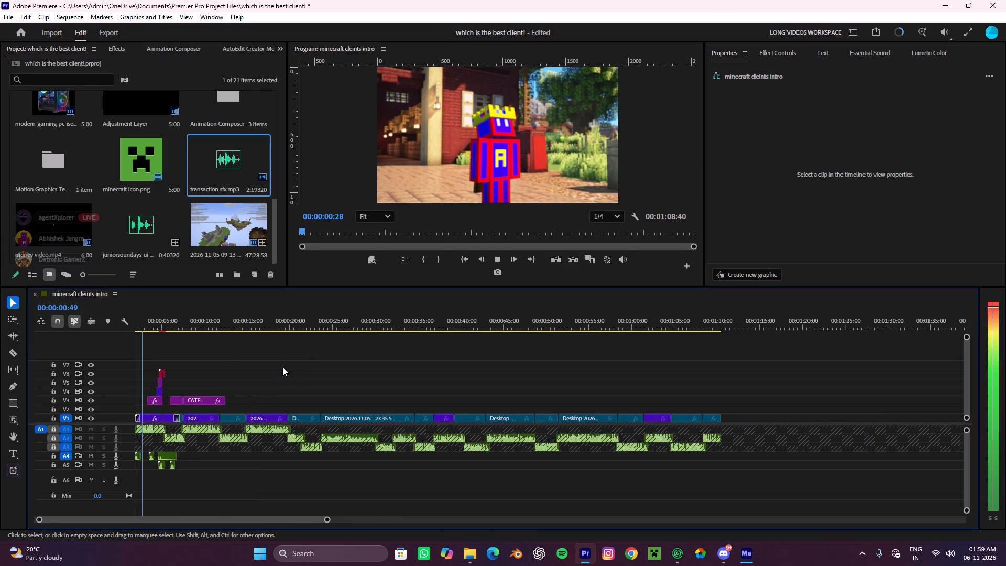
{"action": "scroll", "coordinate": [282, 367], "scroll_direction": "up", "scroll_amount": 1}
{"action": "left_click", "coordinate": [278, 374]}
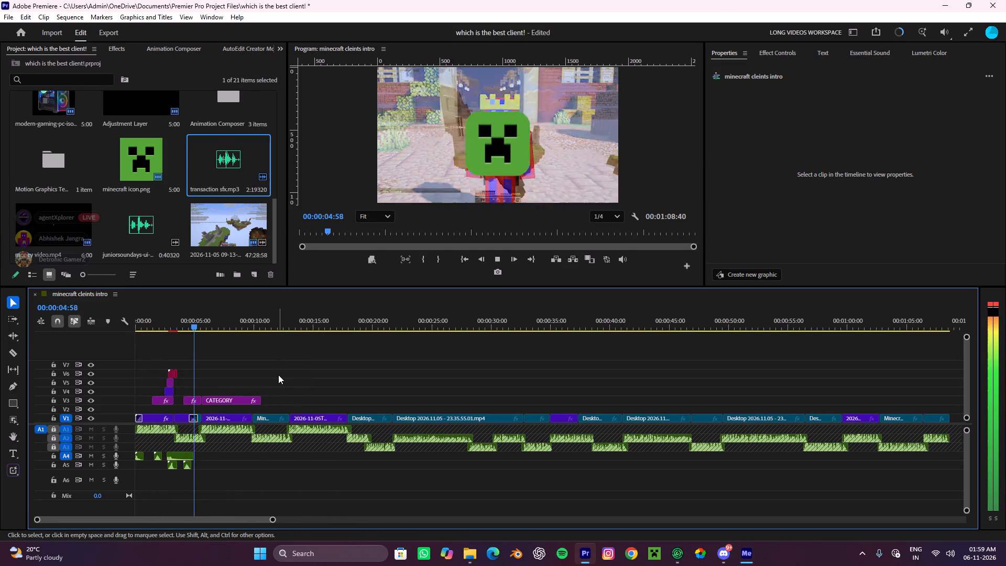
{"action": "left_click", "coordinate": [271, 386]}
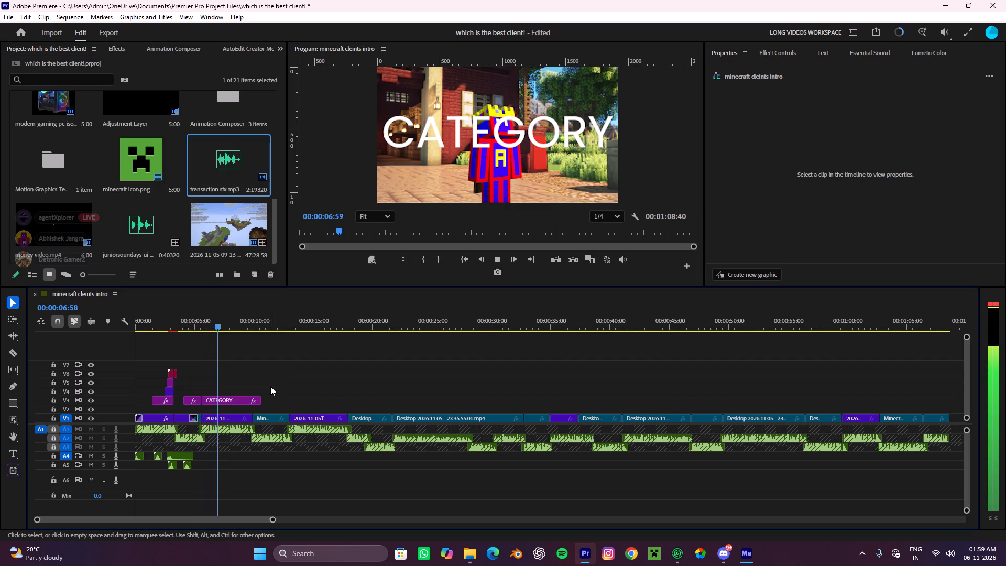
{"action": "key", "text": "space"}
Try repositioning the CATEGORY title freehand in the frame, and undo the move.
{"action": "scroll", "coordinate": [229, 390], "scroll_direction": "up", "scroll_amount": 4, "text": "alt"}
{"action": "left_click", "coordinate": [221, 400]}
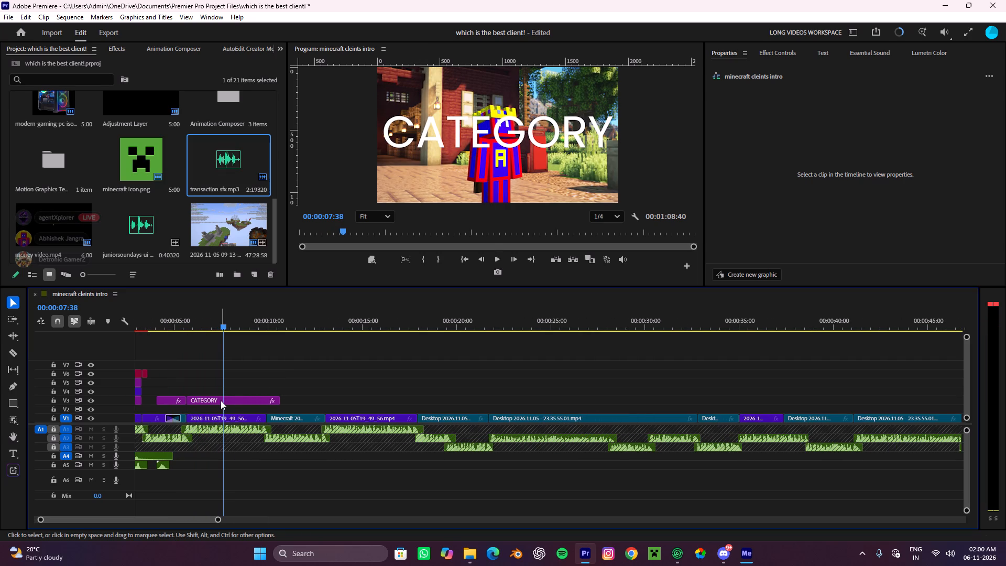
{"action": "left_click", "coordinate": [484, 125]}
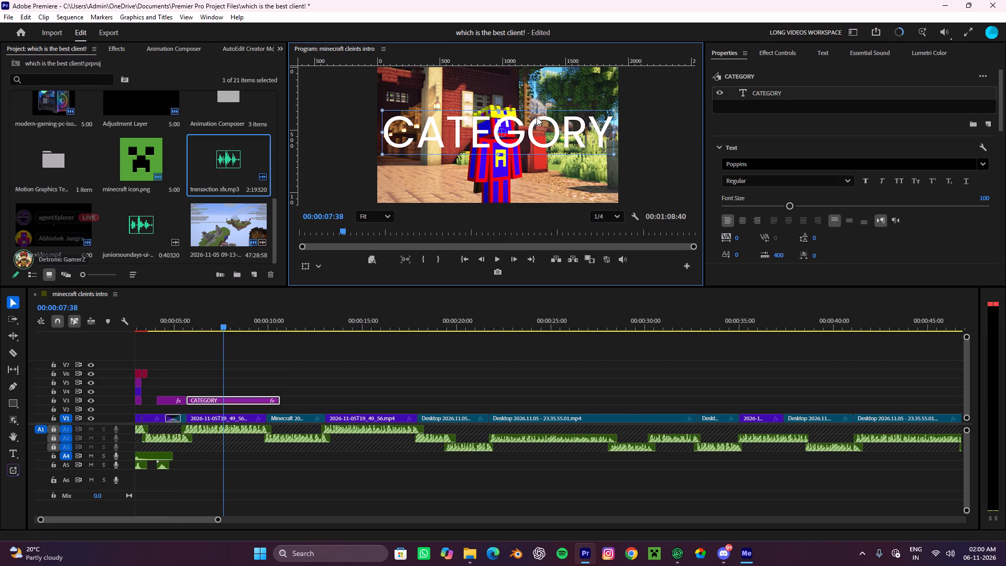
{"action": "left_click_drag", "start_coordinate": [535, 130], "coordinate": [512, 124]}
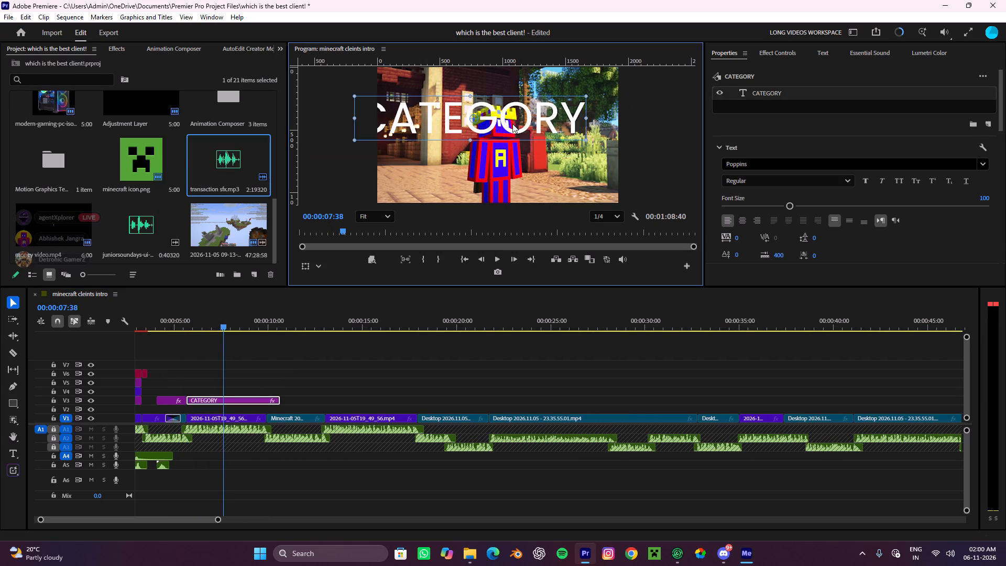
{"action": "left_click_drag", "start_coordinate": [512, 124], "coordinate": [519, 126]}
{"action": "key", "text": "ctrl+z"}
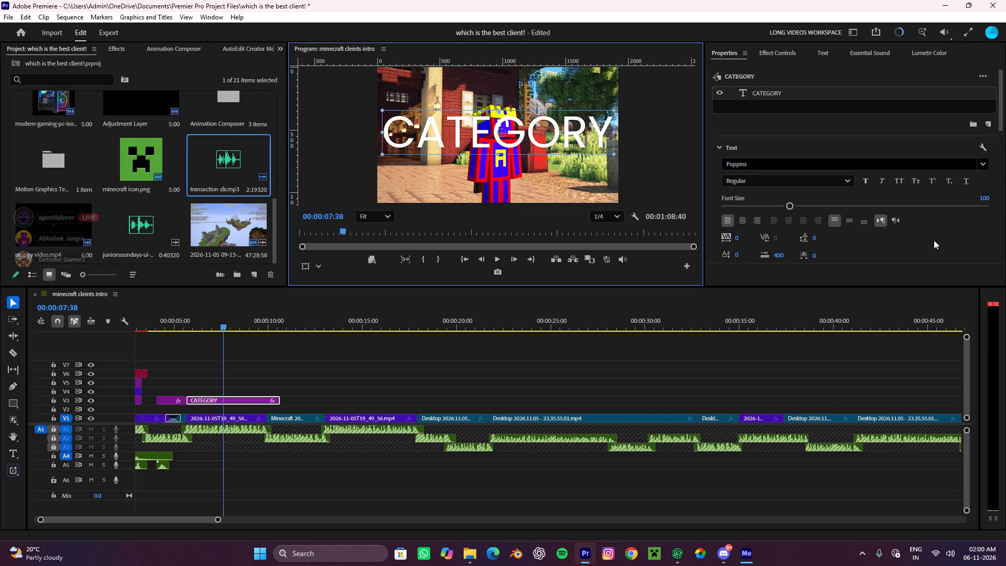
Centre the CATEGORY text horizontally and vertically in the frame using the alignment options.
{"action": "scroll", "coordinate": [935, 239], "scroll_direction": "down", "scroll_amount": 17}
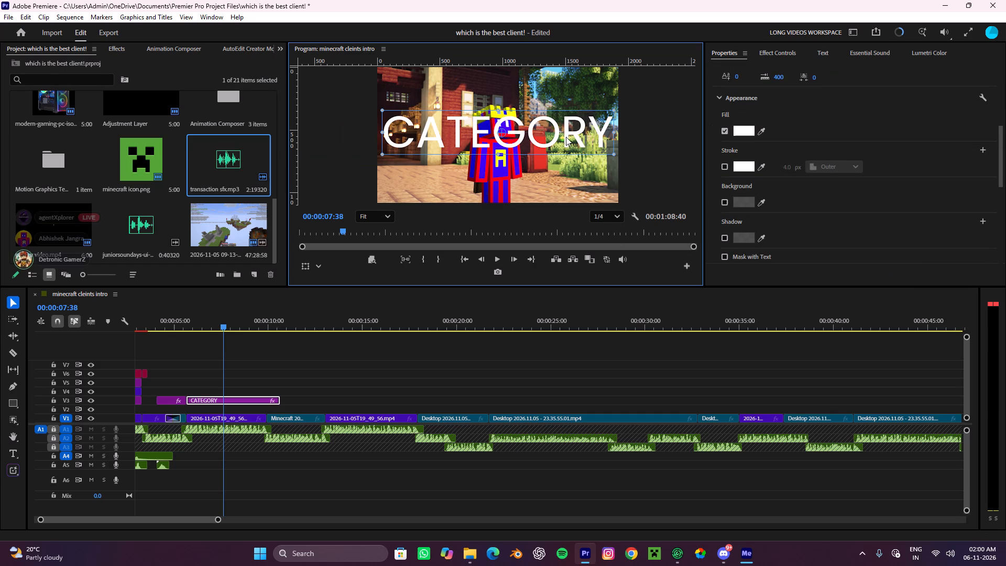
{"action": "double_click", "coordinate": [566, 137]}
{"action": "scroll", "coordinate": [844, 219], "scroll_direction": "down", "scroll_amount": 7}
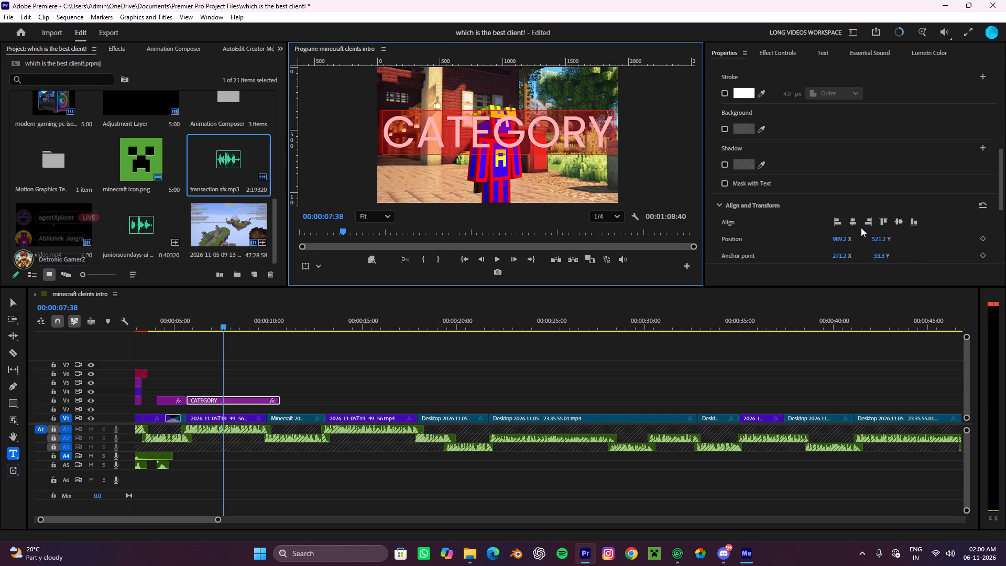
{"action": "triple_click", "coordinate": [854, 221]}
{"action": "triple_click", "coordinate": [895, 222]}
{"action": "triple_click", "coordinate": [895, 222]}
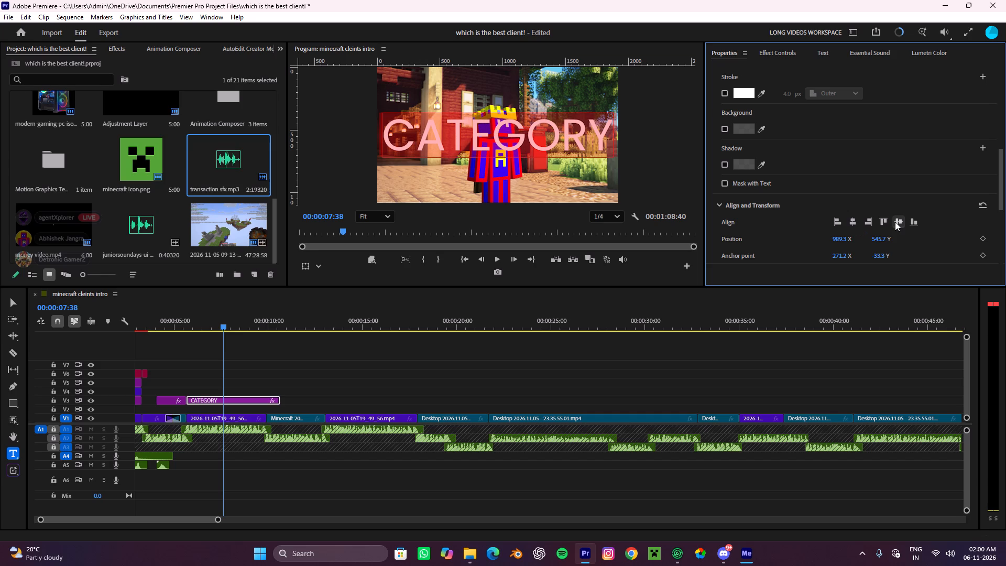
{"action": "left_click", "coordinate": [895, 222]}
{"action": "left_click_drag", "start_coordinate": [895, 222], "coordinate": [888, 222]}
{"action": "double_click", "coordinate": [852, 221]}
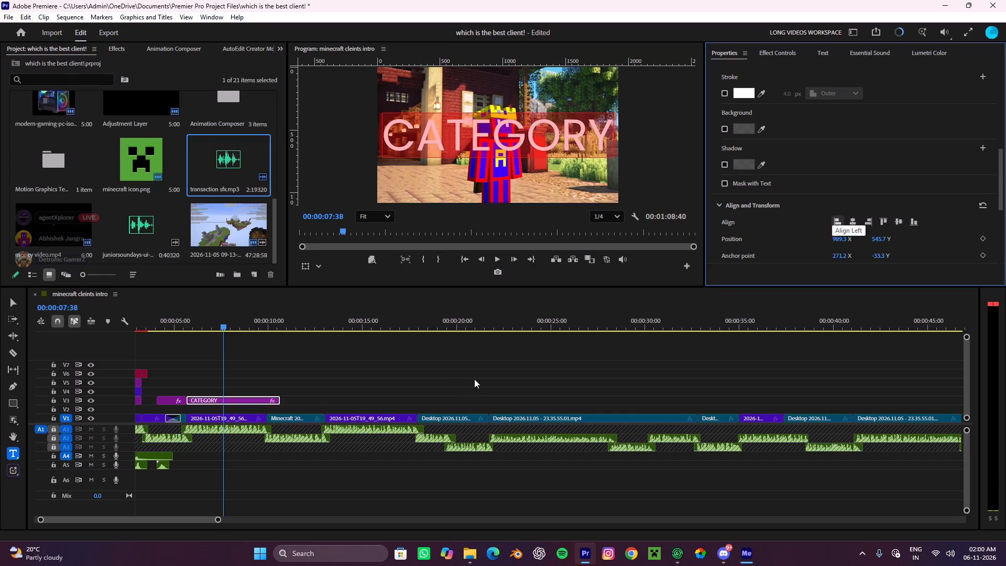
{"action": "left_click", "coordinate": [456, 387]}
{"action": "left_click", "coordinate": [385, 392]}
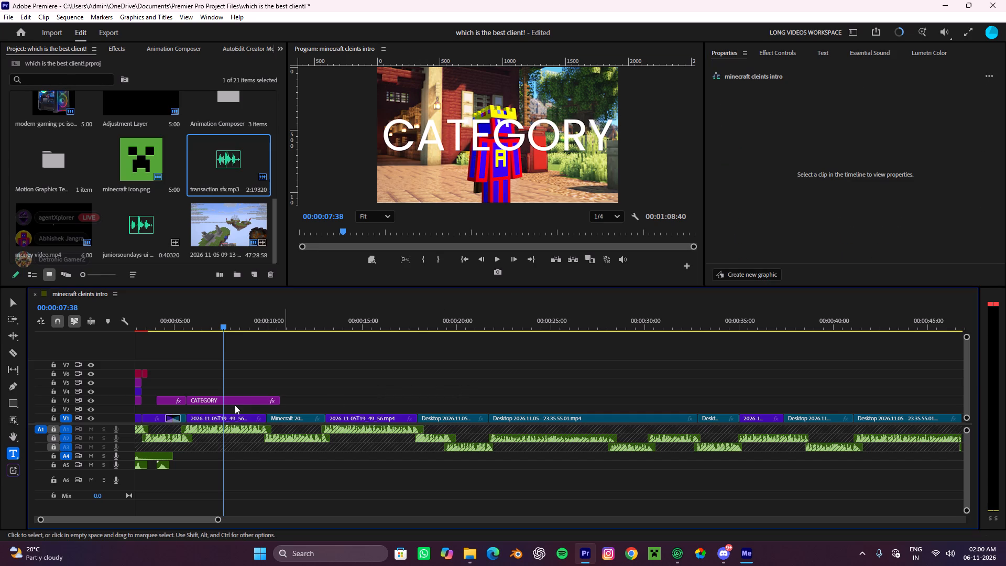
Split the CATEGORY title where the V1 clip beneath it ends and remove the trailing piece.
{"action": "left_click", "coordinate": [220, 400]}
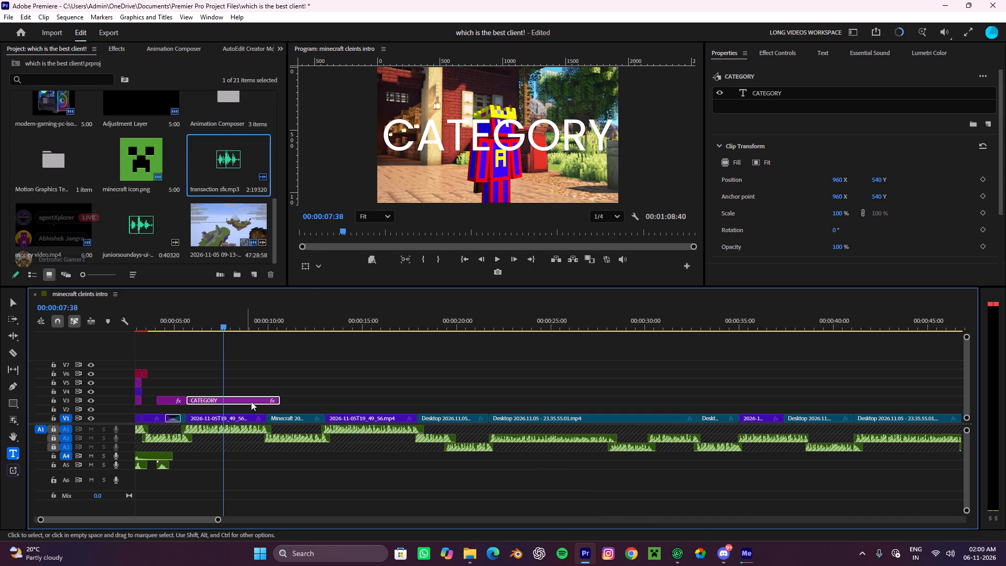
{"action": "key", "text": "c"}
{"action": "left_click", "coordinate": [269, 403]}
{"action": "key", "text": "v"}
{"action": "left_click_drag", "start_coordinate": [296, 383], "coordinate": [280, 398]}
{"action": "key", "text": "ctrl+x"}
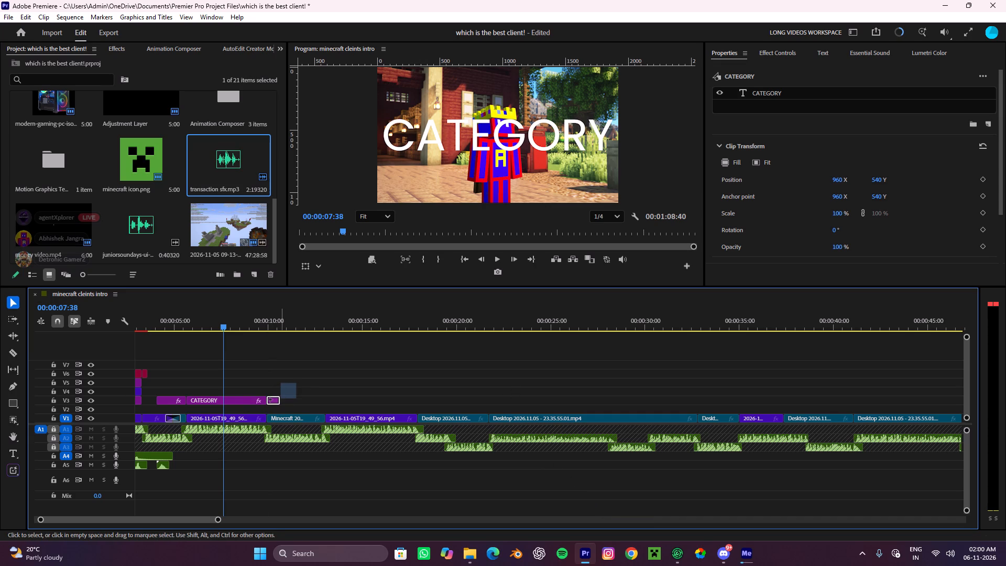
Move the shortened CATEGORY title from track V3 down to V2, keeping its timing.
{"action": "left_click", "coordinate": [254, 394]}
{"action": "left_click", "coordinate": [240, 396]}
{"action": "left_click_drag", "start_coordinate": [231, 401], "coordinate": [230, 407]}
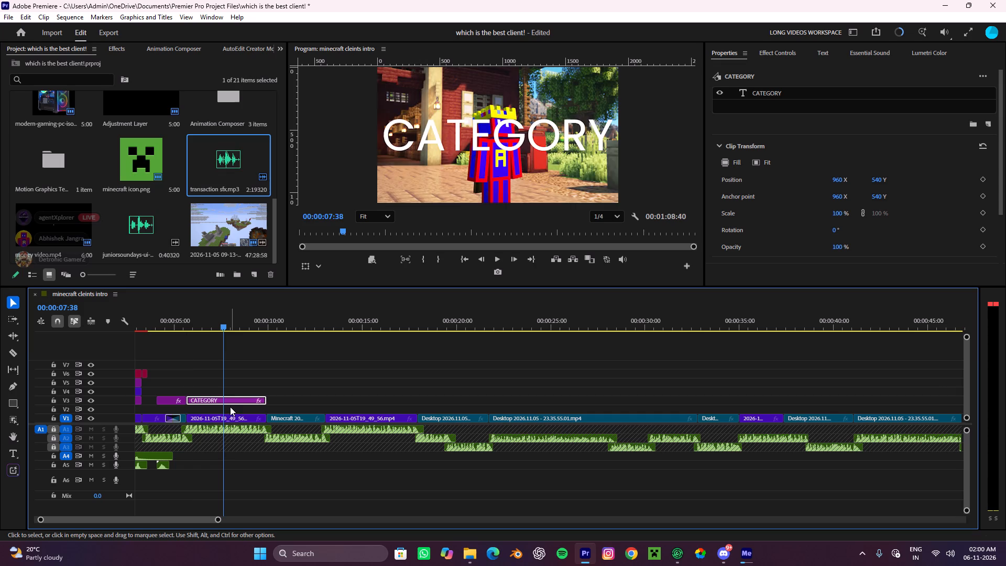
{"action": "left_click_drag", "start_coordinate": [230, 407], "coordinate": [229, 409]}
{"action": "left_click", "coordinate": [250, 389]}
Duplicate the 2026-11-05T19_49_56.mp4 clip under the CATEGORY title onto V3, directly above the title.
{"action": "left_click", "coordinate": [201, 417]}
{"action": "left_click_drag", "start_coordinate": [205, 419], "coordinate": [214, 404], "text": "alt"}
{"action": "left_click", "coordinate": [214, 401]}
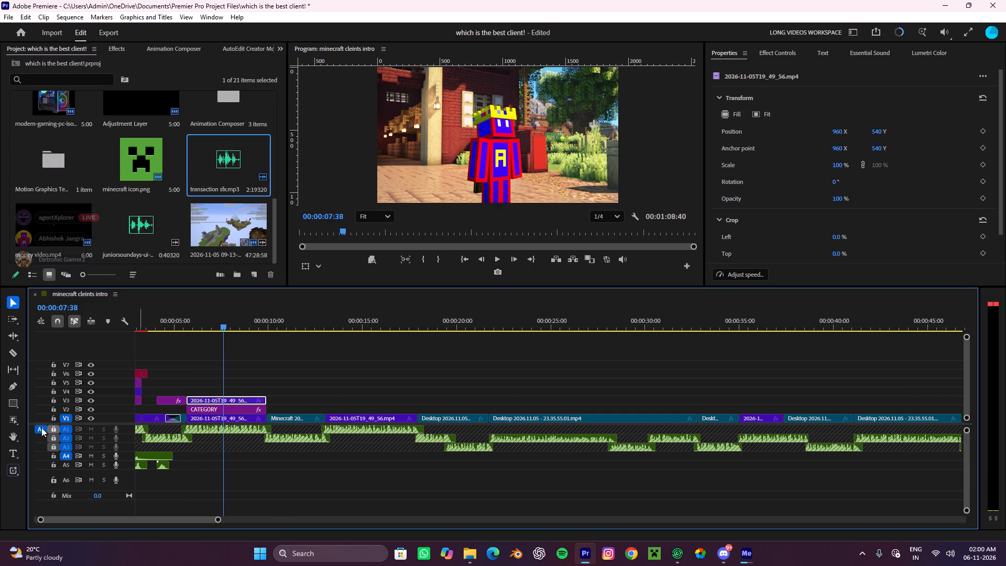
Create an object mask around the crowned Minecraft character on the V3 clip copy.
{"action": "left_click", "coordinate": [13, 417]}
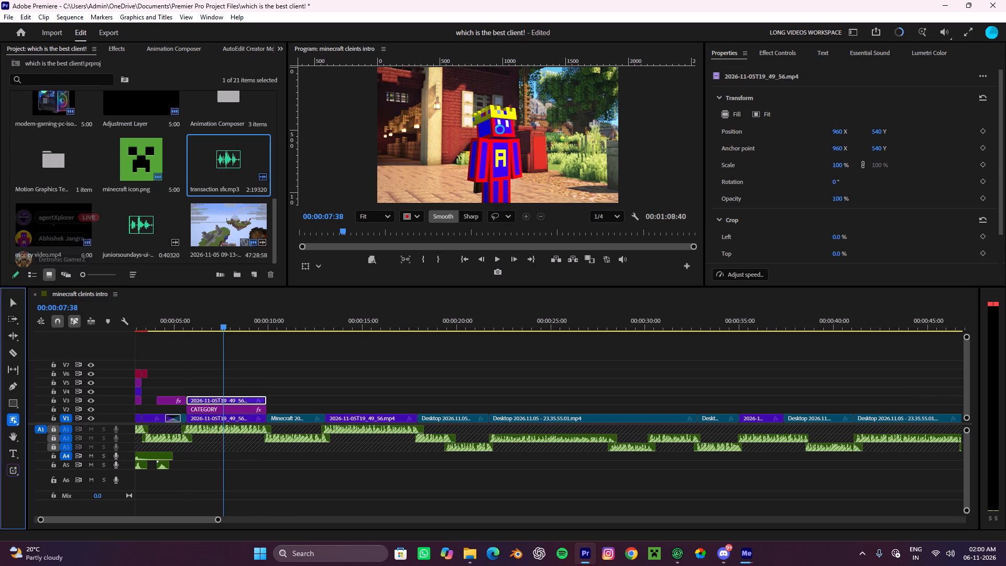
{"action": "left_click", "coordinate": [494, 140]}
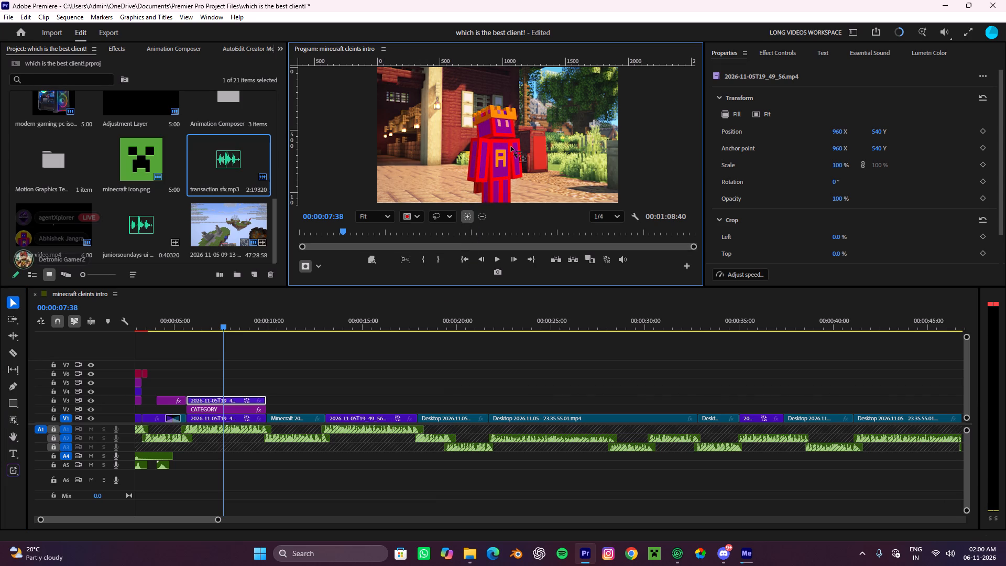
Track the character's object mask forward and backward through the V3 clip.
{"action": "left_click", "coordinate": [795, 56]}
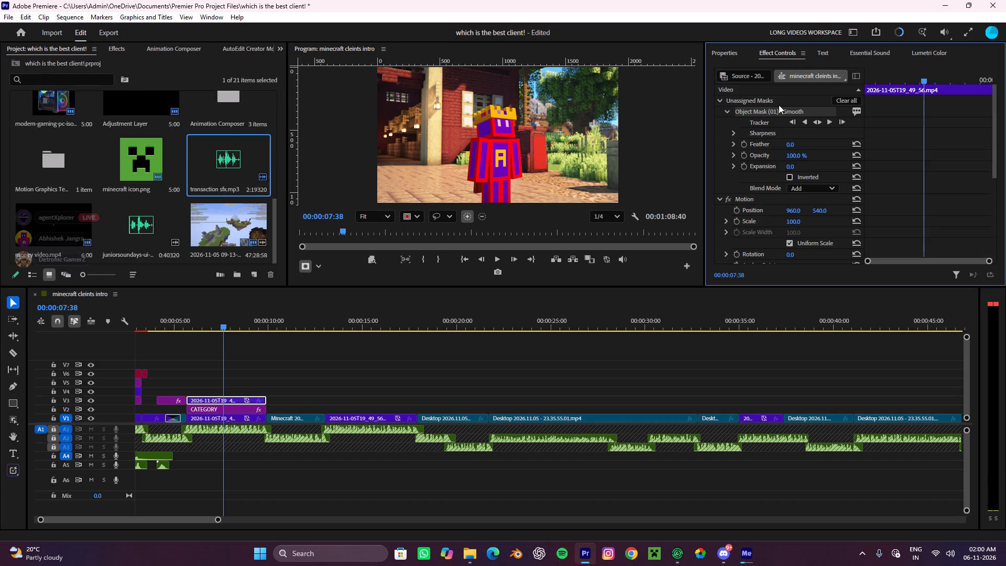
{"action": "left_click", "coordinate": [812, 123]}
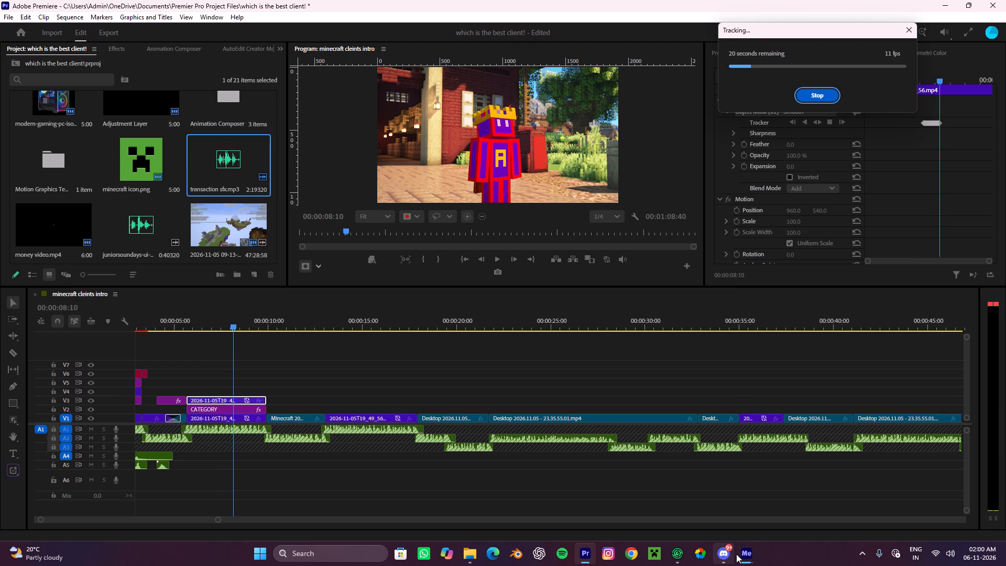
Check the proxy encoding queue in Media Encoder and return to Premiere.
{"action": "left_click", "coordinate": [750, 557]}
{"action": "scroll", "coordinate": [303, 263], "scroll_direction": "down", "scroll_amount": 4}
{"action": "scroll", "coordinate": [295, 277], "scroll_direction": "up", "scroll_amount": 4}
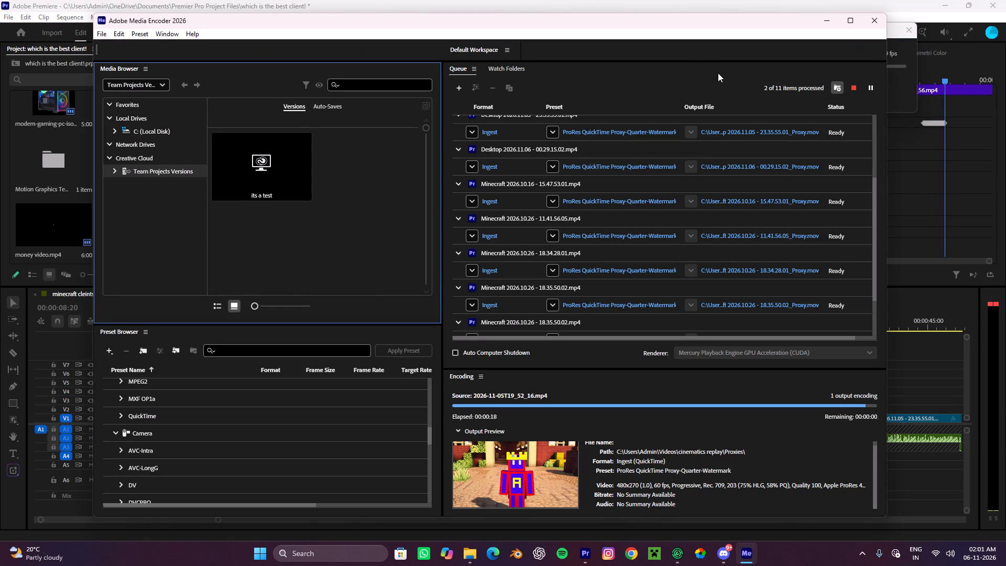
{"action": "left_click", "coordinate": [831, 19]}
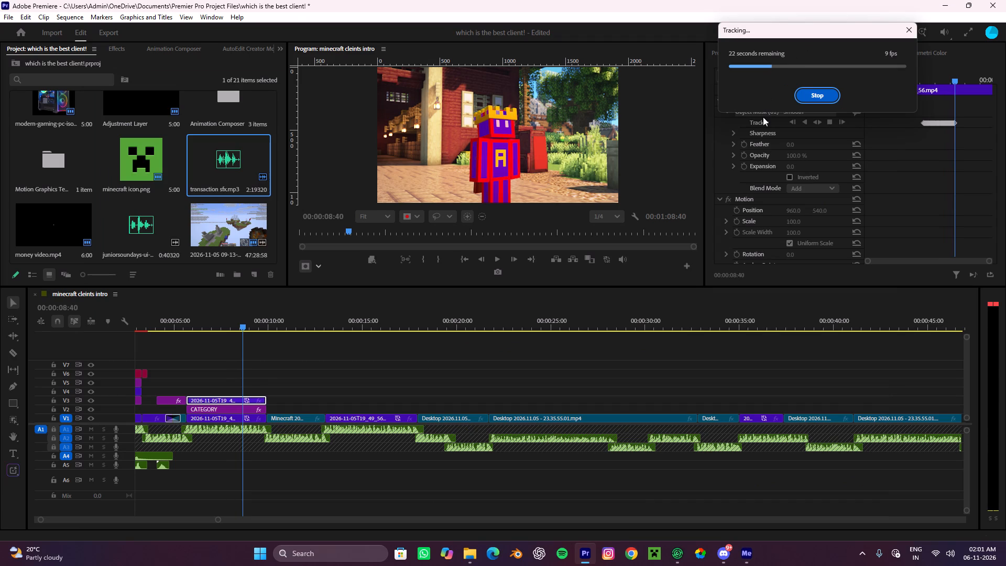
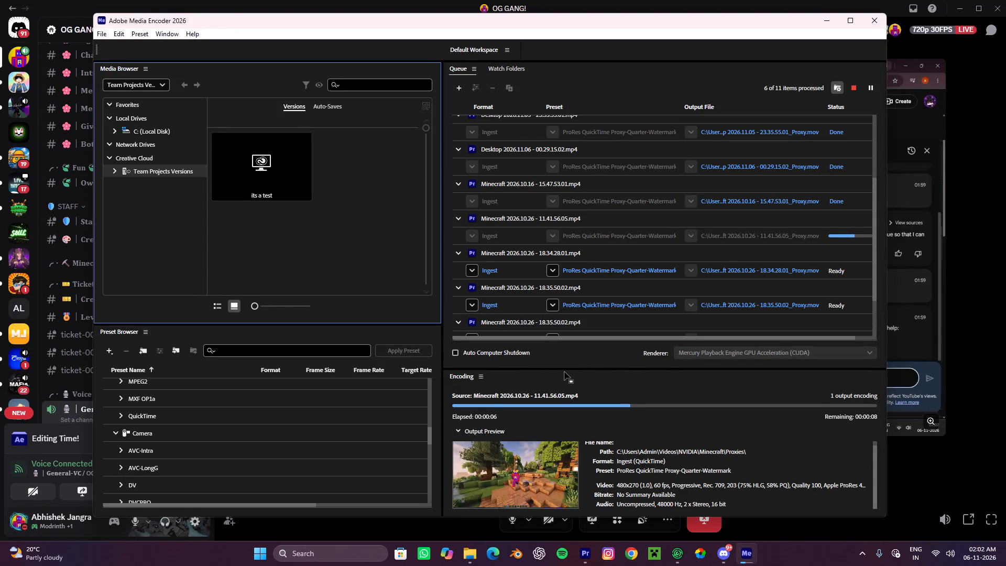
Check the remaining proxy jobs in Media Encoder's queue and return to Premiere.
{"action": "scroll", "coordinate": [595, 246], "scroll_direction": "down", "scroll_amount": 4}
{"action": "scroll", "coordinate": [595, 246], "scroll_direction": "up", "scroll_amount": 1}
{"action": "scroll", "coordinate": [595, 246], "scroll_direction": "down", "scroll_amount": 3}
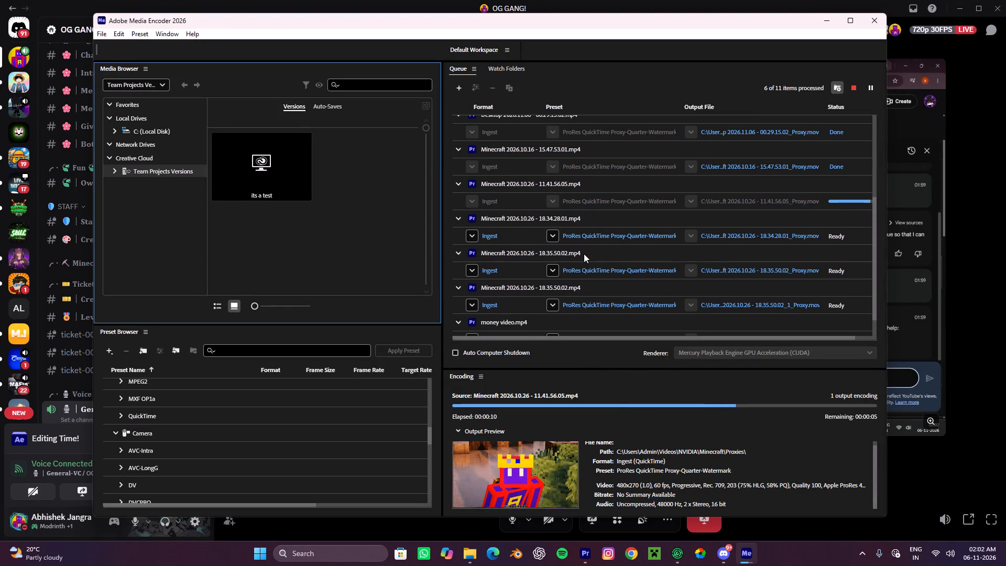
{"action": "left_click", "coordinate": [589, 550]}
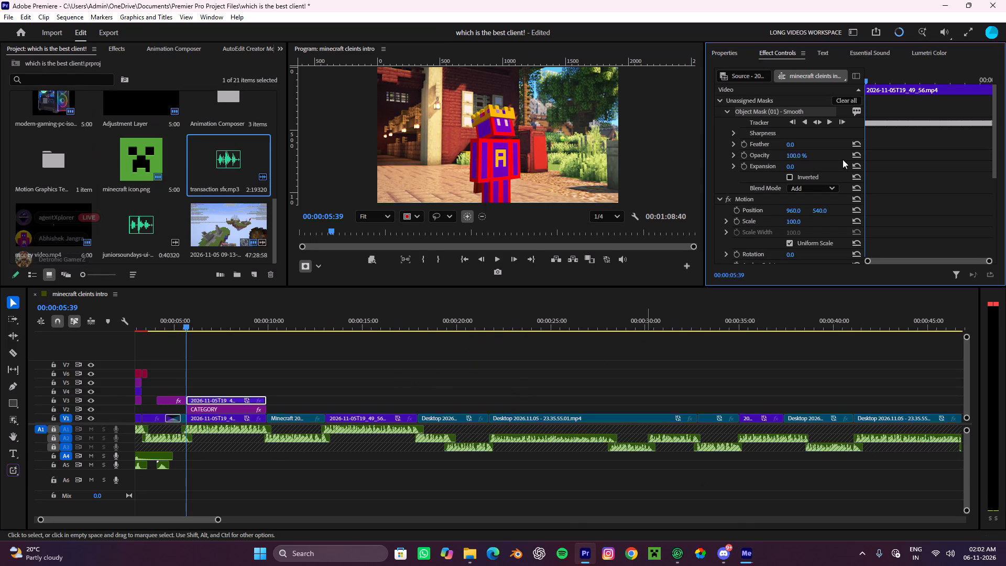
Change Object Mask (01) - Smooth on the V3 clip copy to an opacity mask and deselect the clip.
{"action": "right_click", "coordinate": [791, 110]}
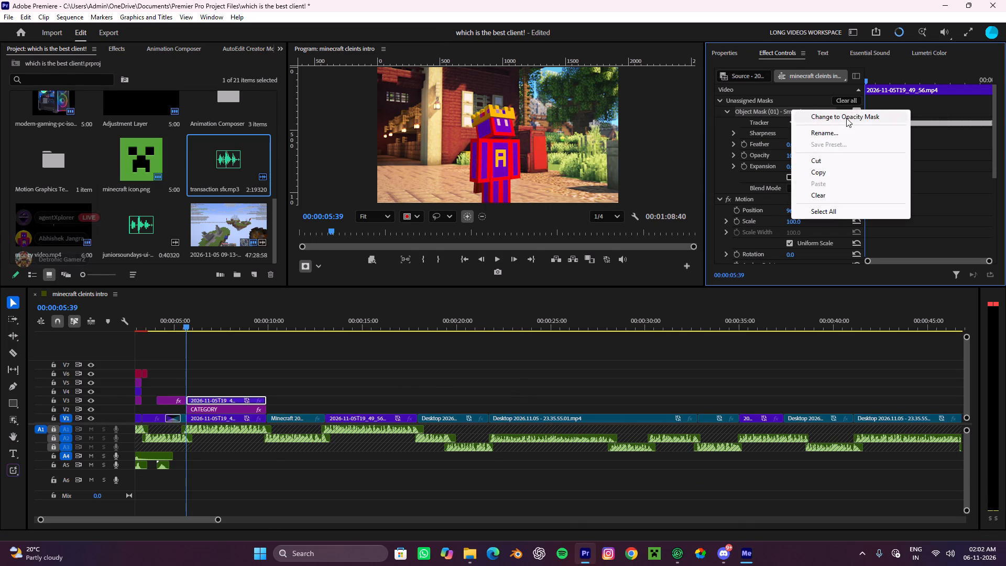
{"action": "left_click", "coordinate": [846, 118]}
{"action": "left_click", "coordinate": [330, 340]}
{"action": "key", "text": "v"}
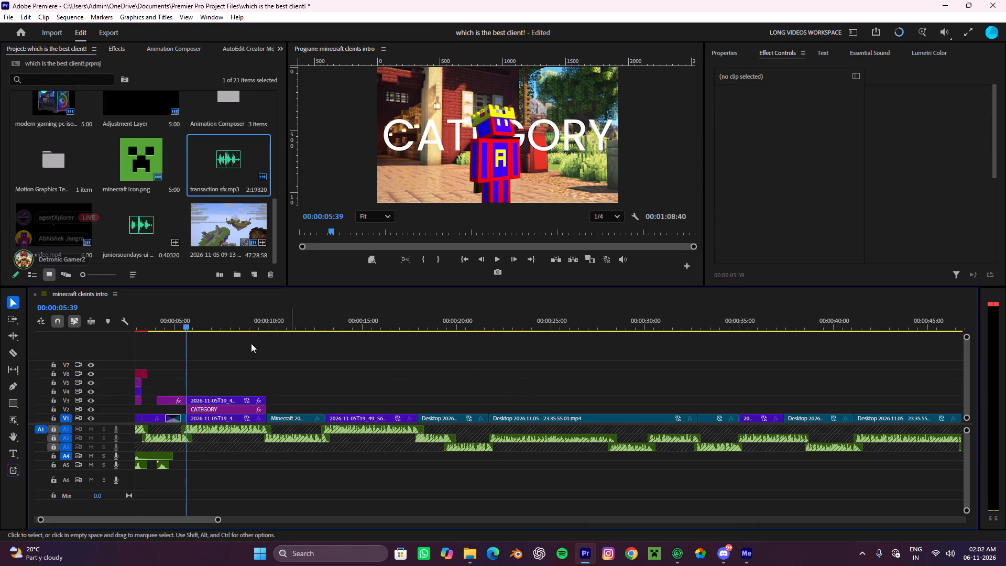
Play back the CATEGORY title section from 00:00:04:58 to check the character mask over the title.
{"action": "left_click_drag", "start_coordinate": [194, 320], "coordinate": [175, 343]}
{"action": "left_click", "coordinate": [254, 376]}
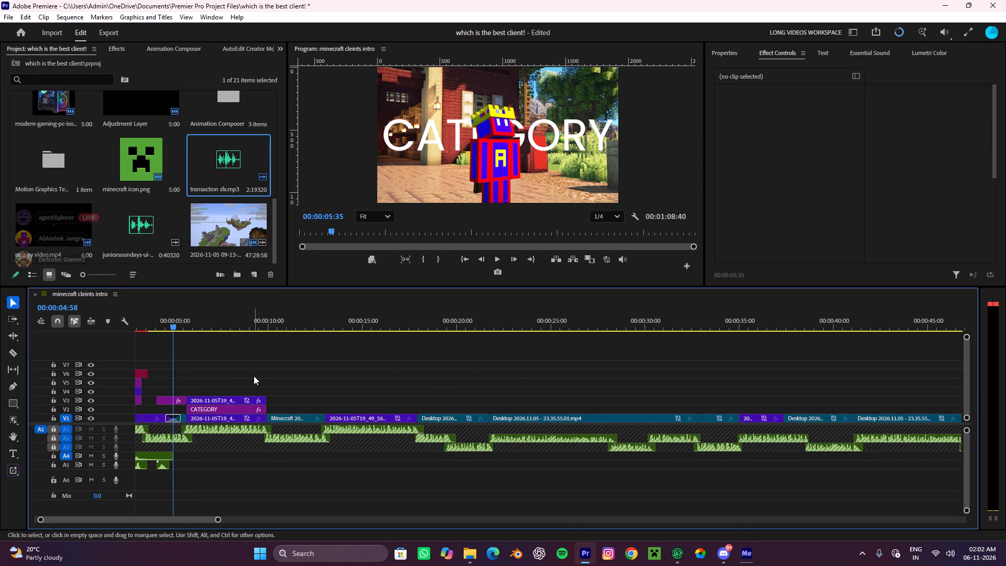
{"action": "key", "text": "space"}
{"action": "scroll", "coordinate": [256, 376], "scroll_direction": "up", "scroll_amount": 4, "text": "alt"}
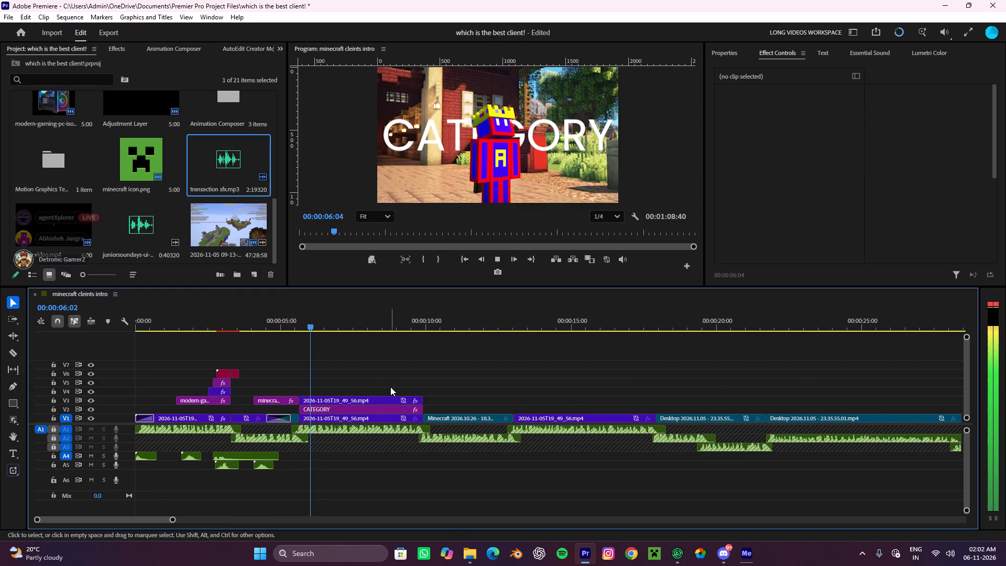
{"action": "key", "text": "space"}
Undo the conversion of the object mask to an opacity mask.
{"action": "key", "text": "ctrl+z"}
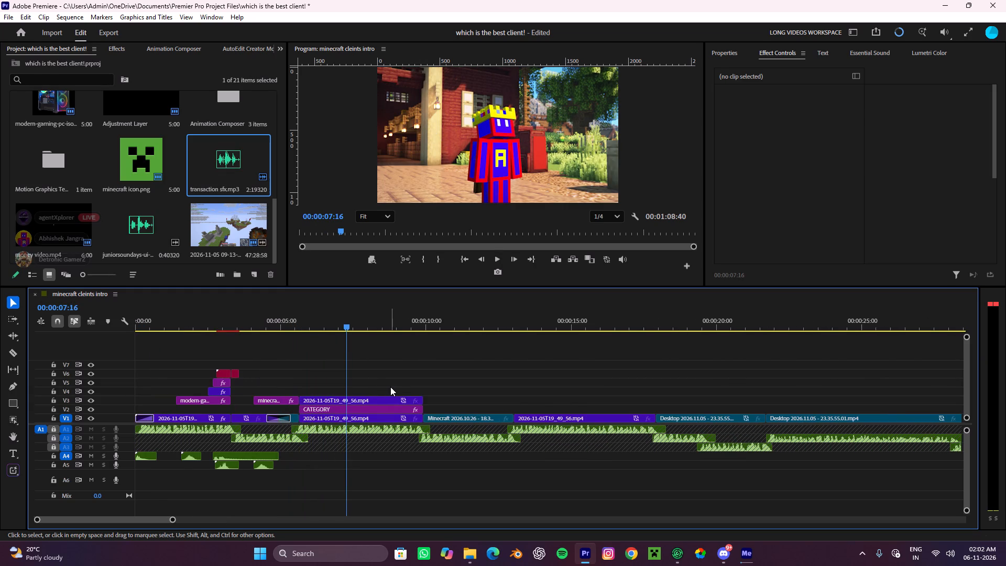
Create a second object mask with Sharp edges around the crowned character on the V3 clip, using the Object Mask lasso.
{"action": "left_click", "coordinate": [358, 398]}
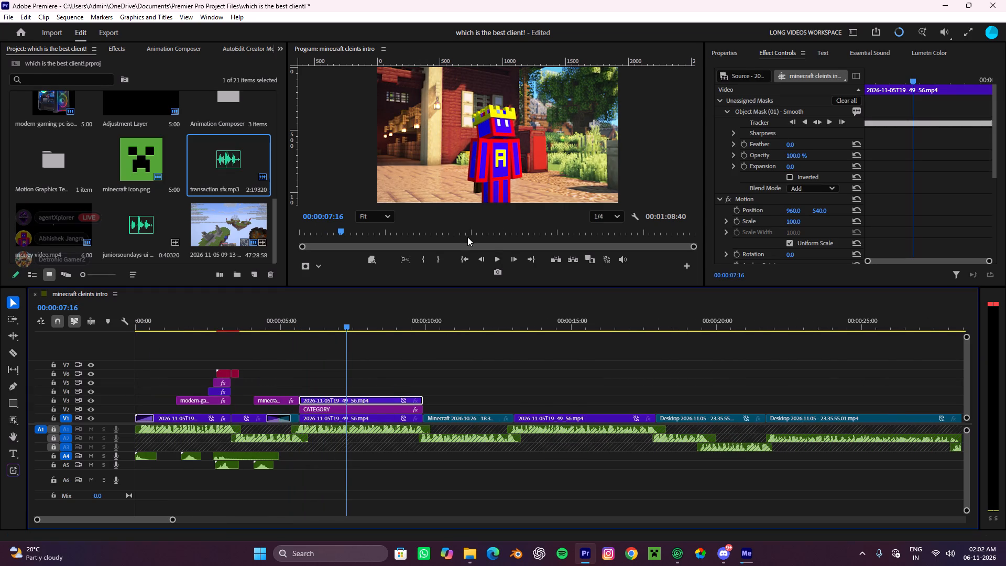
{"action": "left_click", "coordinate": [14, 420]}
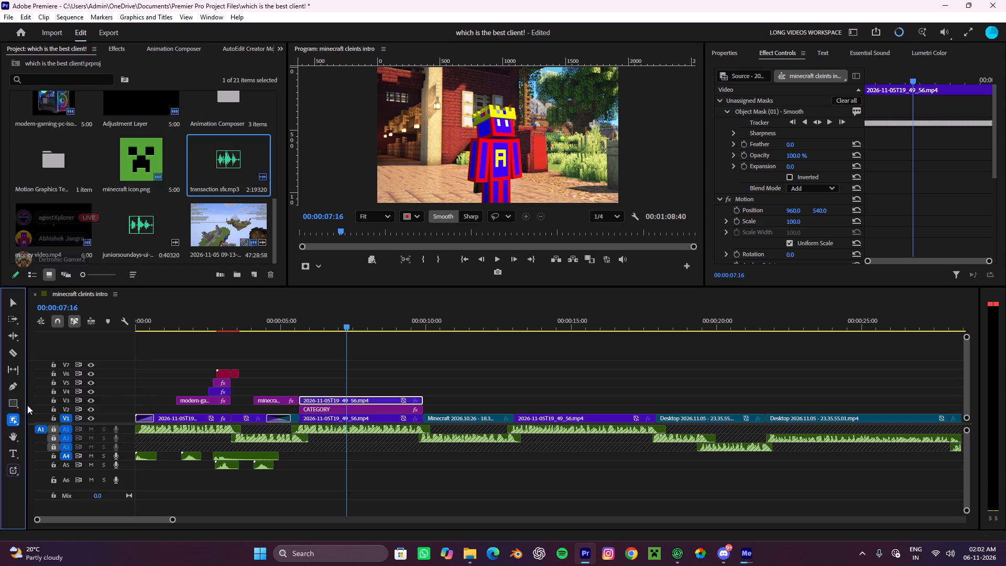
{"action": "left_click", "coordinate": [479, 217]}
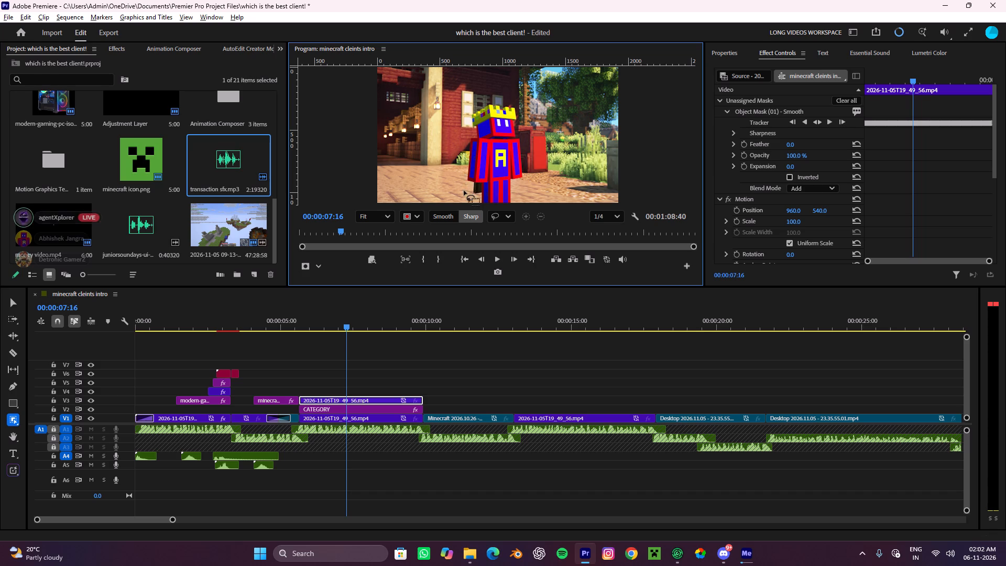
{"action": "left_click_drag", "start_coordinate": [464, 191], "coordinate": [495, 105], "text": "alt"}
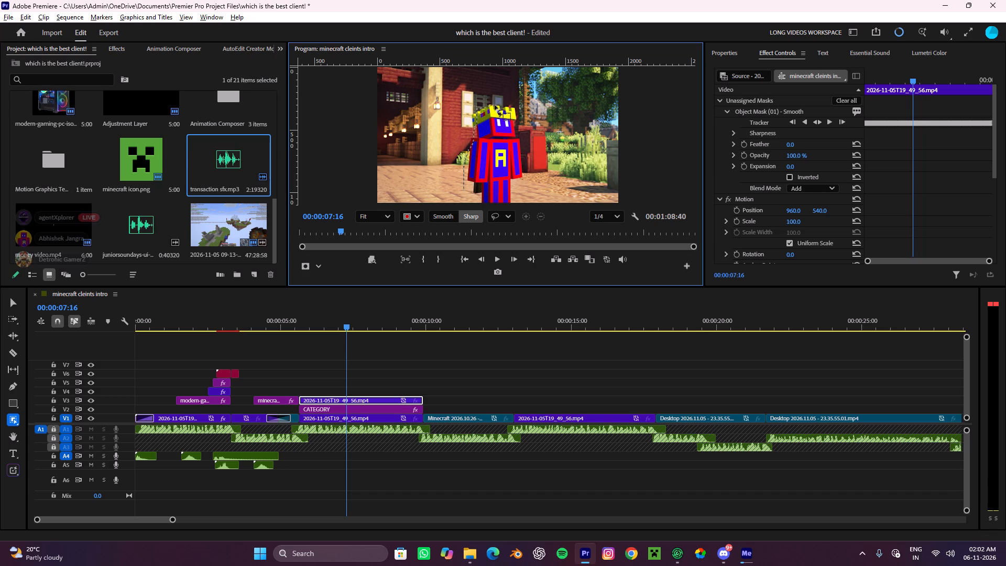
{"action": "left_click_drag", "start_coordinate": [495, 105], "coordinate": [524, 191], "text": "alt"}
{"action": "left_click_drag", "start_coordinate": [524, 191], "coordinate": [466, 168], "text": "alt"}
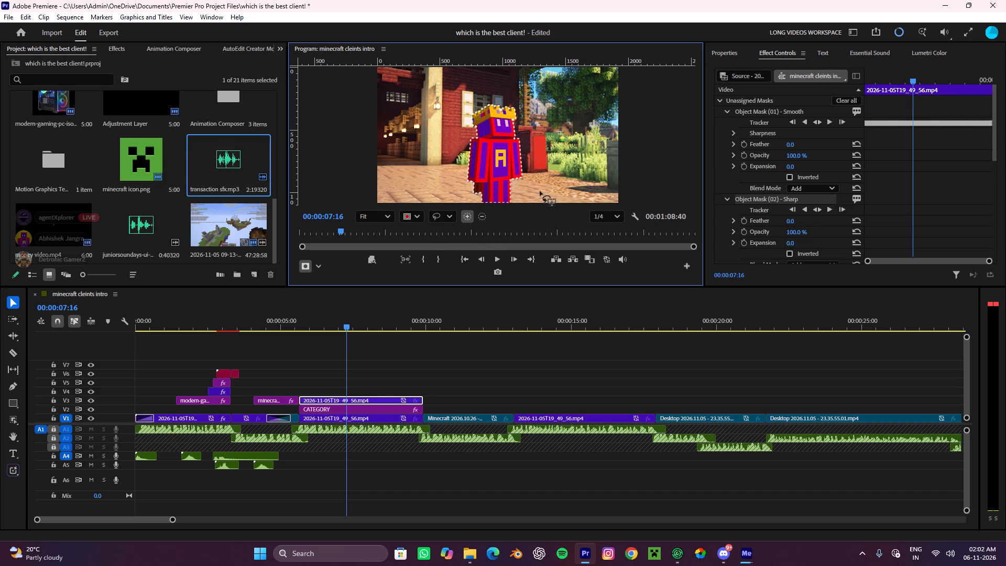
Track Object Mask (02) - Sharp forward and backward through the V3 clip.
{"action": "left_click", "coordinate": [817, 122]}
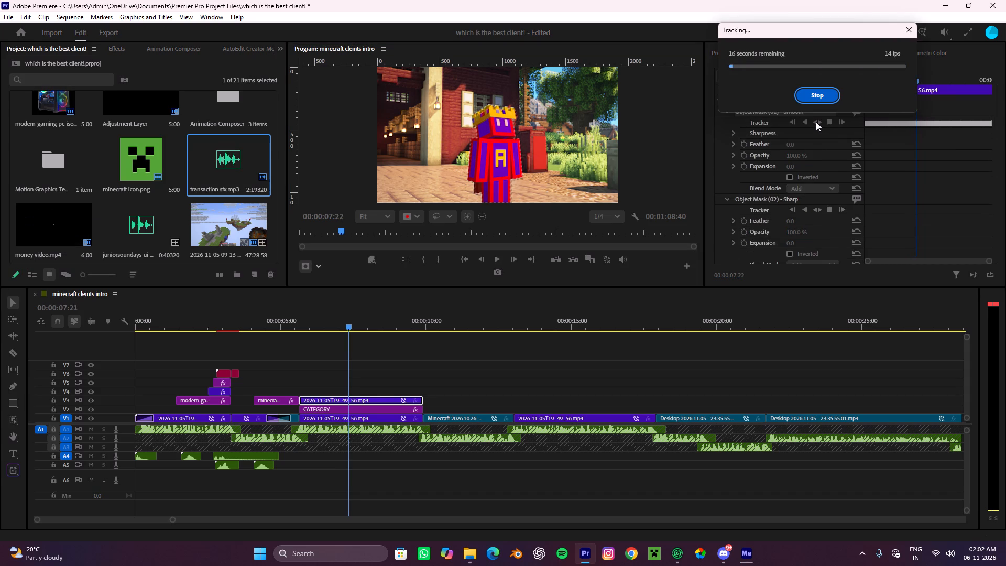
{"action": "left_click", "coordinate": [821, 101]}
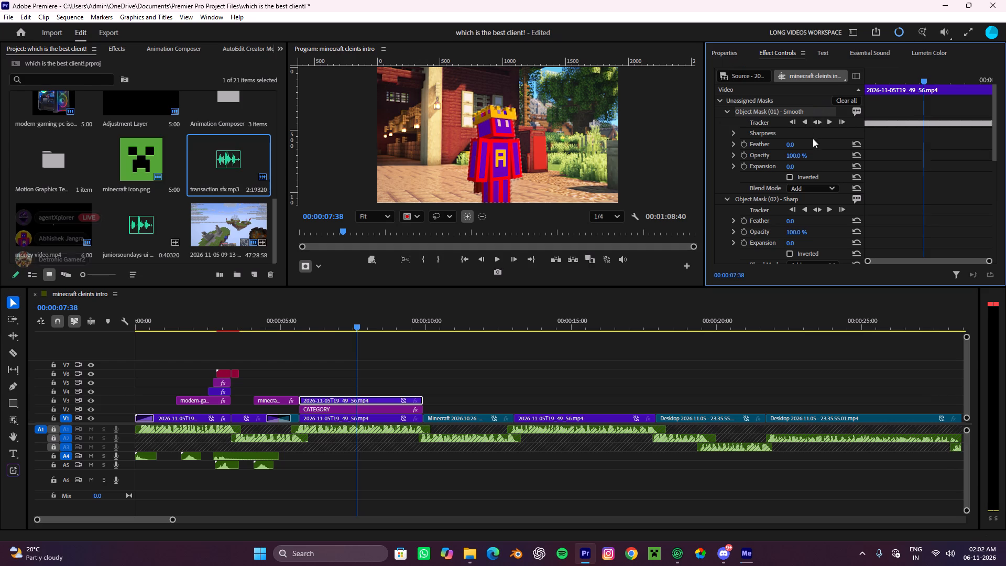
{"action": "left_click", "coordinate": [819, 210]}
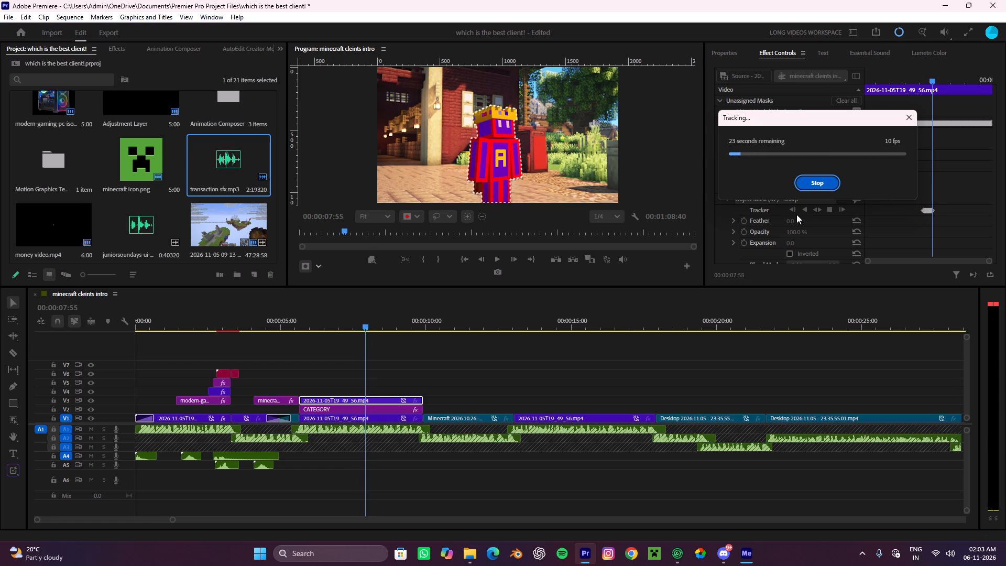
Switch to Media Encoder and examine the status of every proxy job in the queue.
{"action": "left_click", "coordinate": [748, 557]}
{"action": "scroll", "coordinate": [654, 271], "scroll_direction": "down", "scroll_amount": 14}
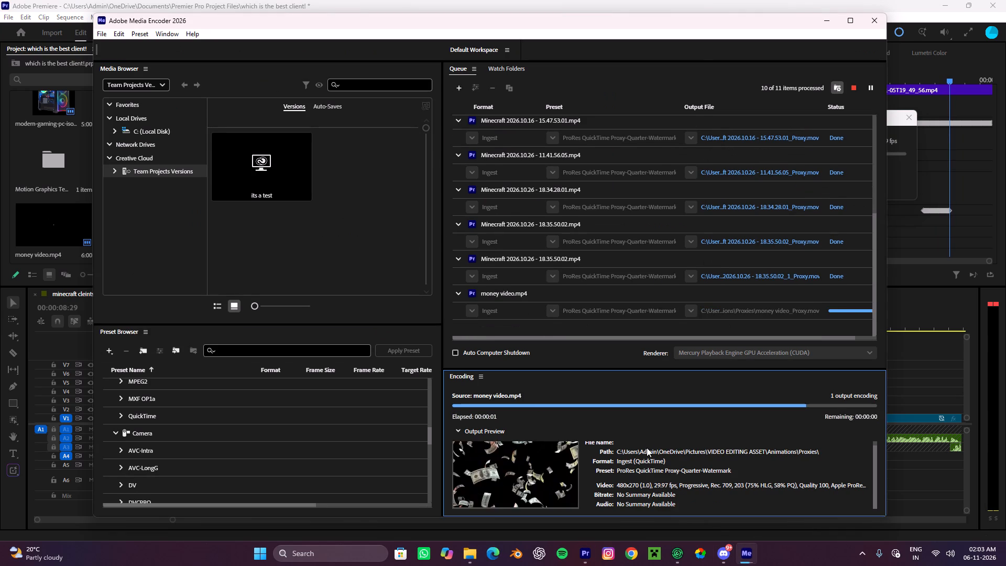
{"action": "scroll", "coordinate": [647, 448], "scroll_direction": "down", "scroll_amount": 8}
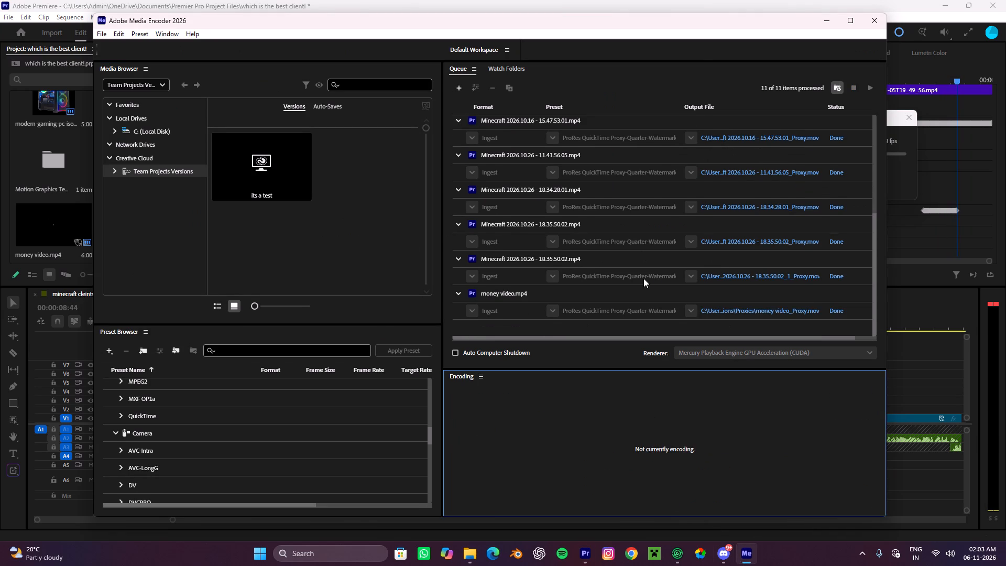
{"action": "scroll", "coordinate": [639, 249], "scroll_direction": "up", "scroll_amount": 18}
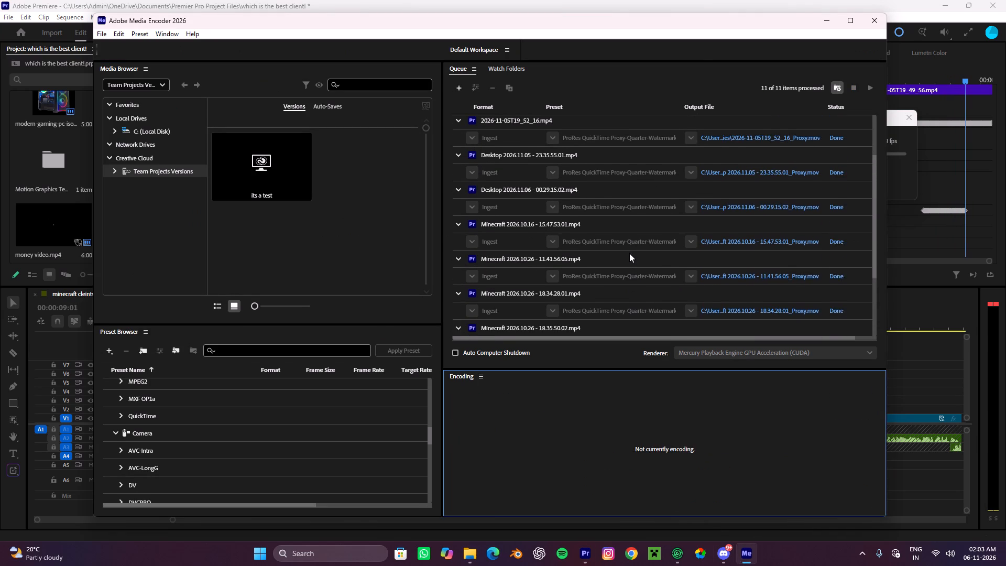
{"action": "scroll", "coordinate": [629, 253], "scroll_direction": "up", "scroll_amount": 18}
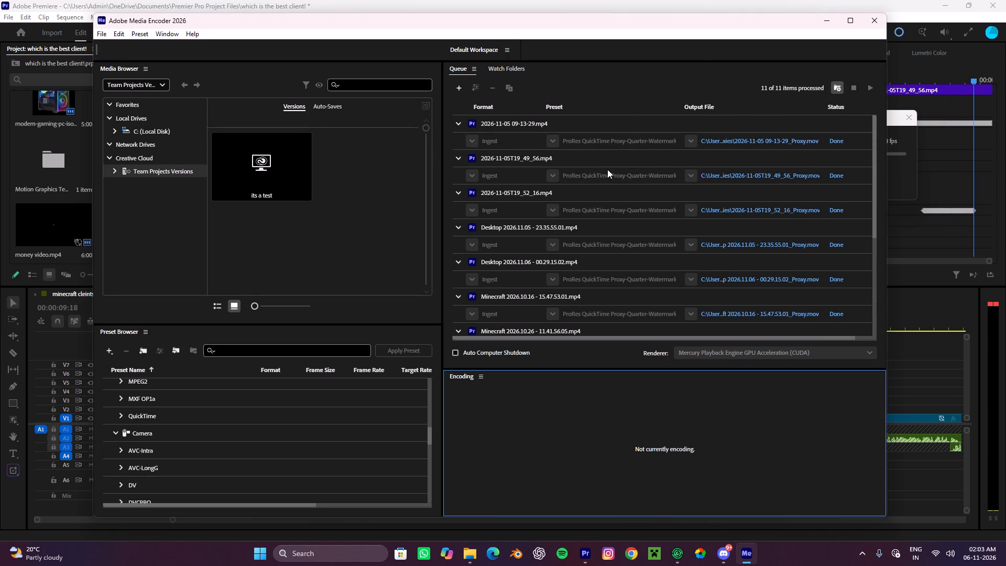
{"action": "left_click", "coordinate": [511, 71]}
{"action": "left_click", "coordinate": [464, 70]}
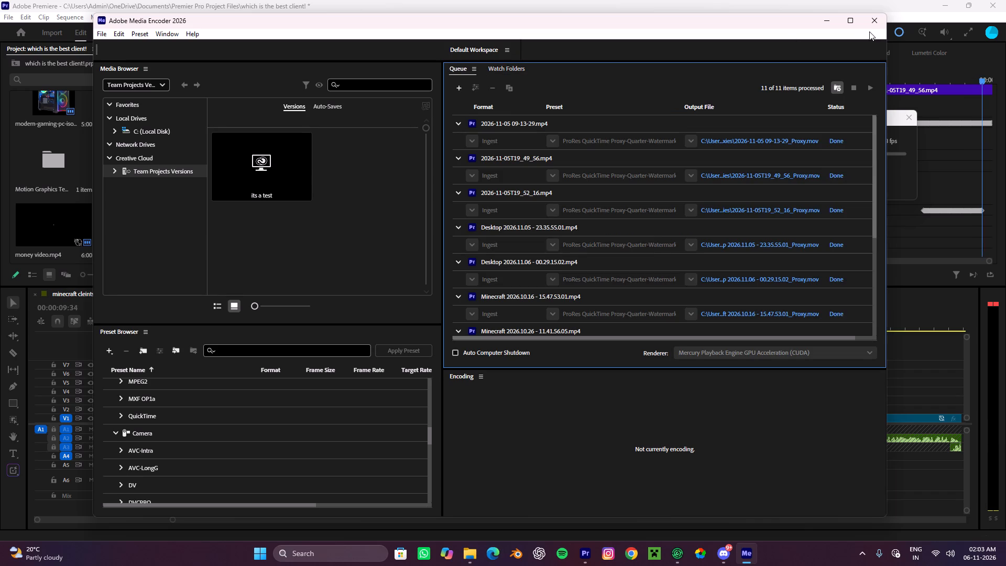
Close Media Encoder and return to Premiere.
{"action": "left_click", "coordinate": [872, 26]}
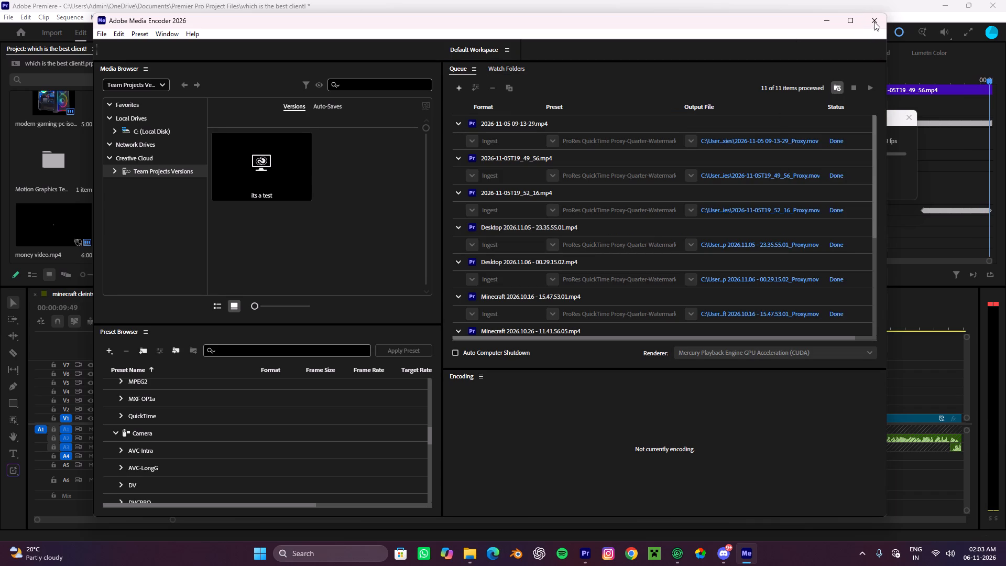
{"action": "left_click", "coordinate": [874, 21]}
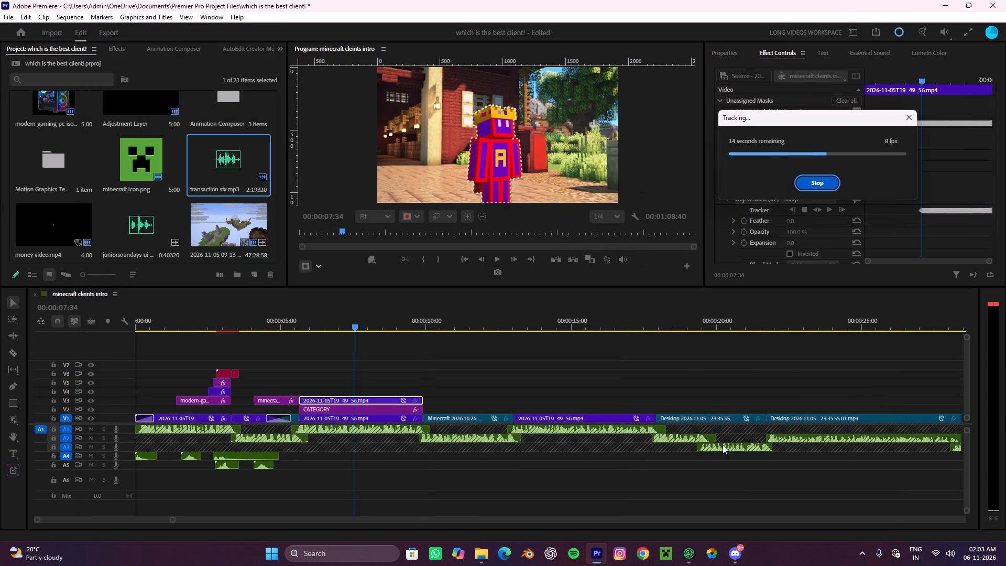
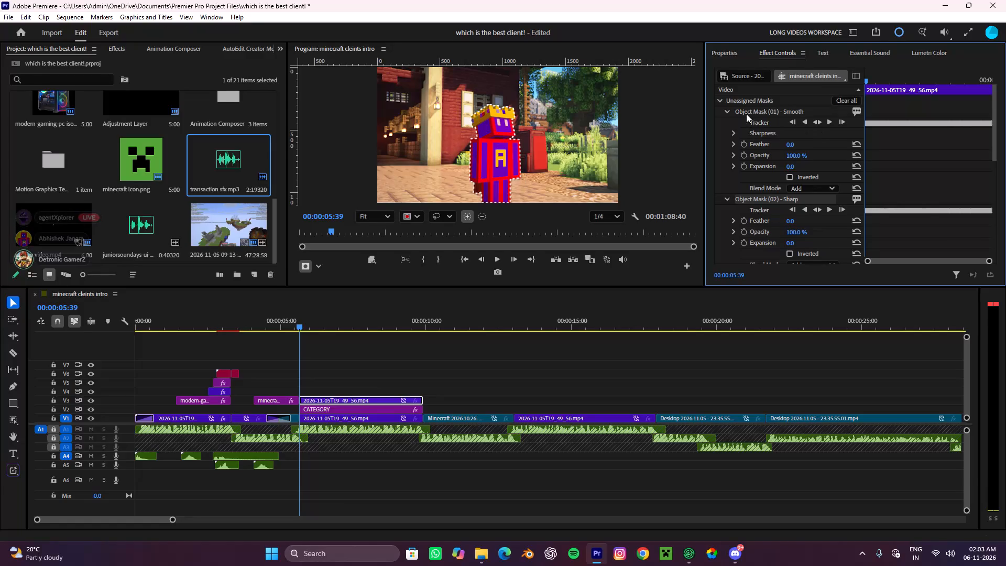
Remove Object Mask (01) - Smooth from the V3 clip's unassigned masks.
{"action": "left_click", "coordinate": [752, 112]}
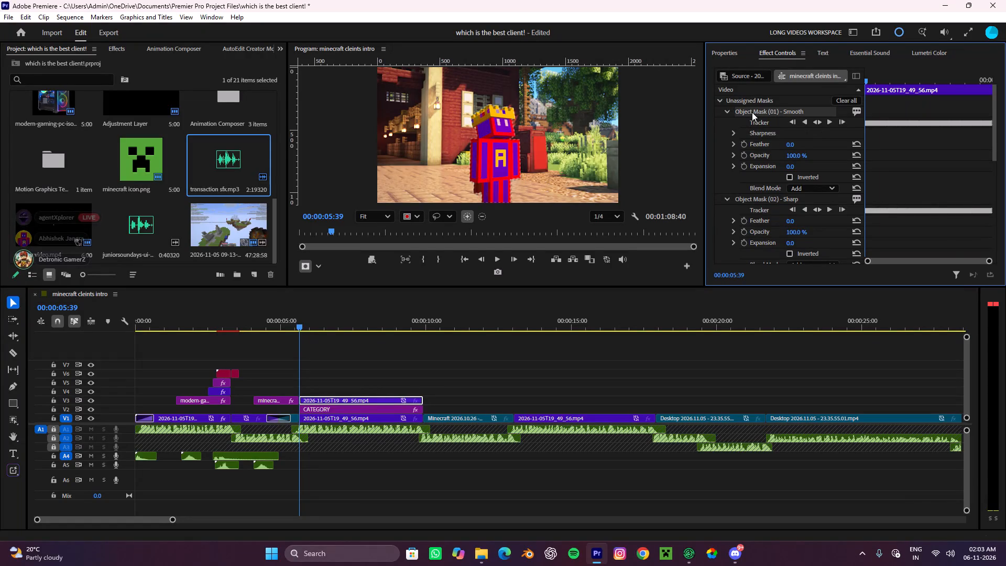
{"action": "key", "text": "Delete"}
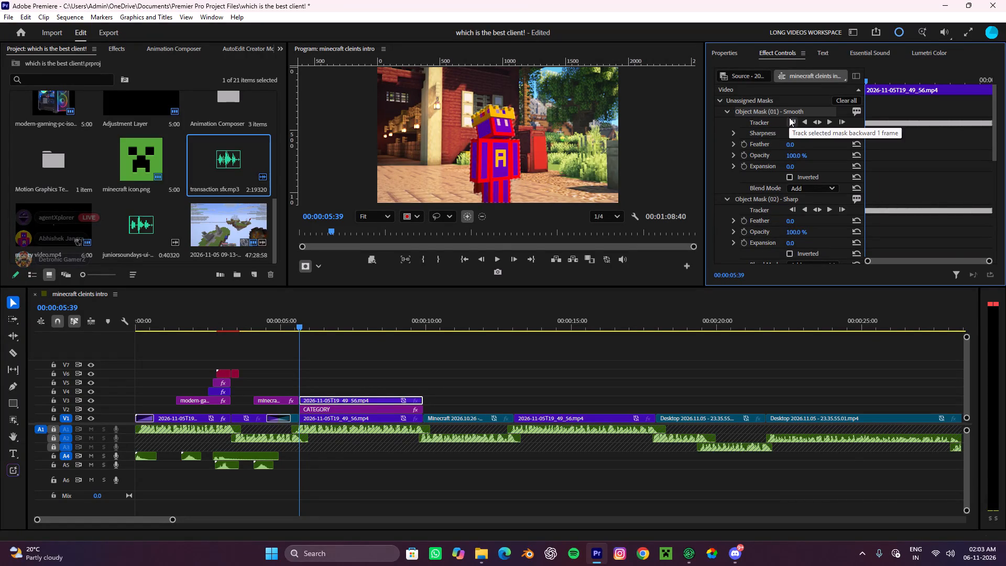
{"action": "key", "text": "Delete"}
{"action": "right_click", "coordinate": [799, 108]}
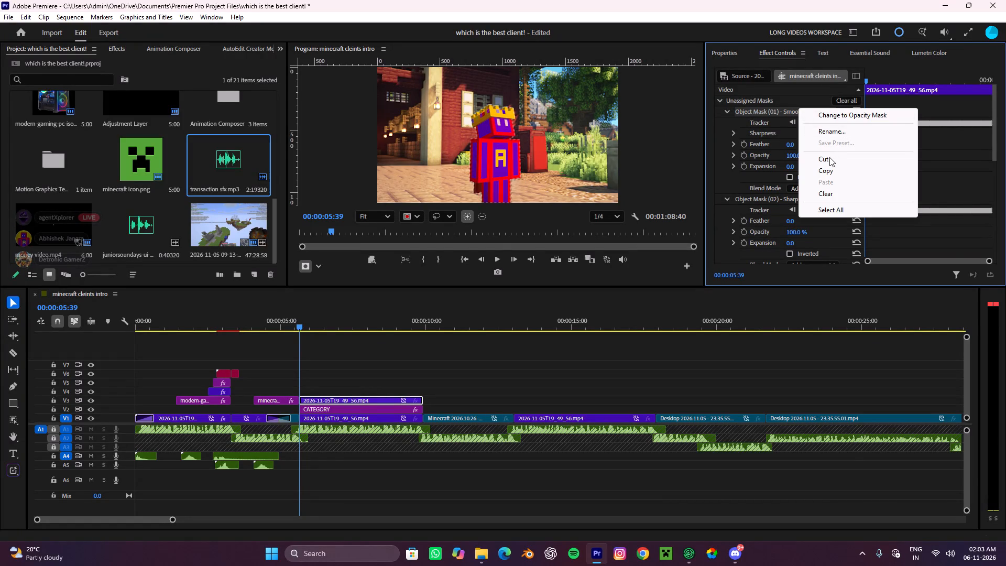
{"action": "left_click", "coordinate": [829, 157]}
{"action": "key", "text": "v"}
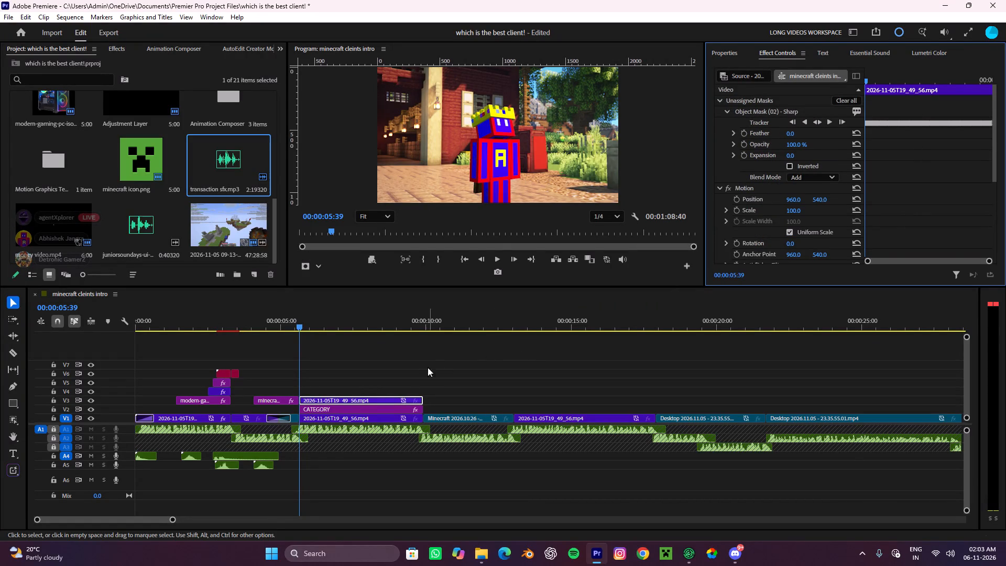
Change Object Mask (02) - Sharp on the V3 clip to an opacity mask and deselect the clip.
{"action": "left_click", "coordinate": [773, 110]}
{"action": "right_click", "coordinate": [773, 110]}
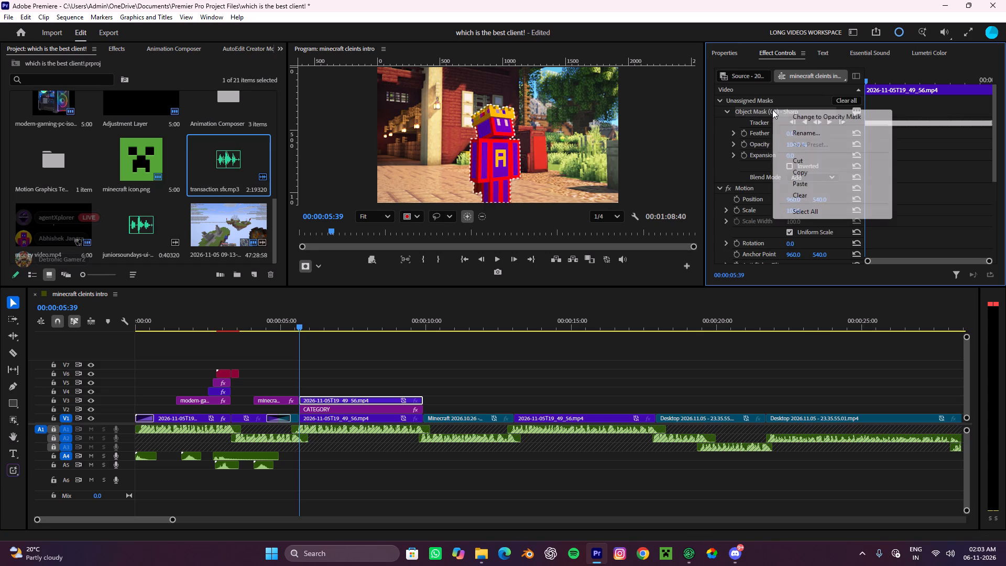
{"action": "left_click", "coordinate": [829, 119]}
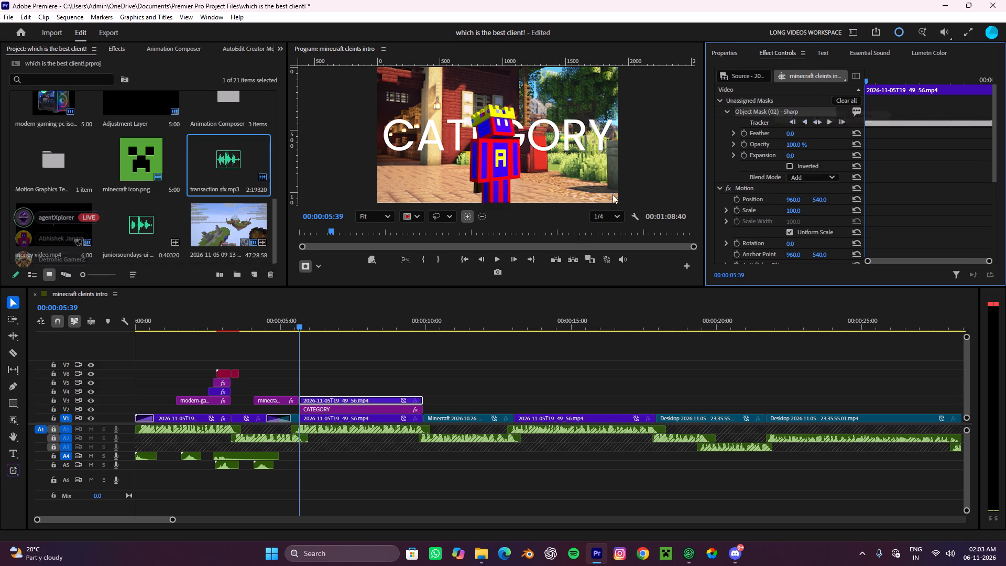
{"action": "left_click", "coordinate": [502, 373]}
{"action": "key", "text": "v"}
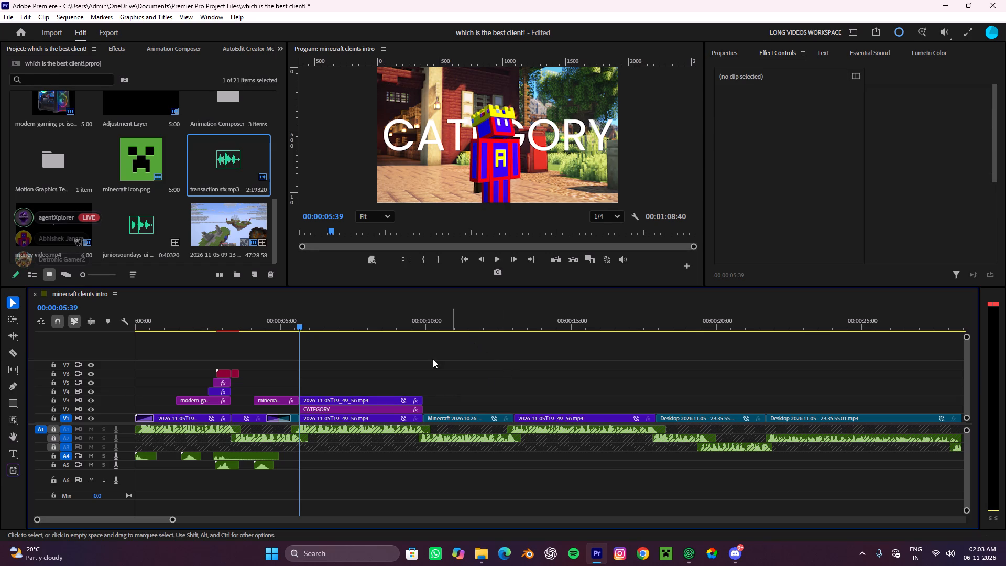
Inspect the mask edges around the character up close, then play the CATEGORY section from just before the V3 clip.
{"action": "scroll", "coordinate": [505, 101], "scroll_direction": "up", "scroll_amount": 8, "text": "alt"}
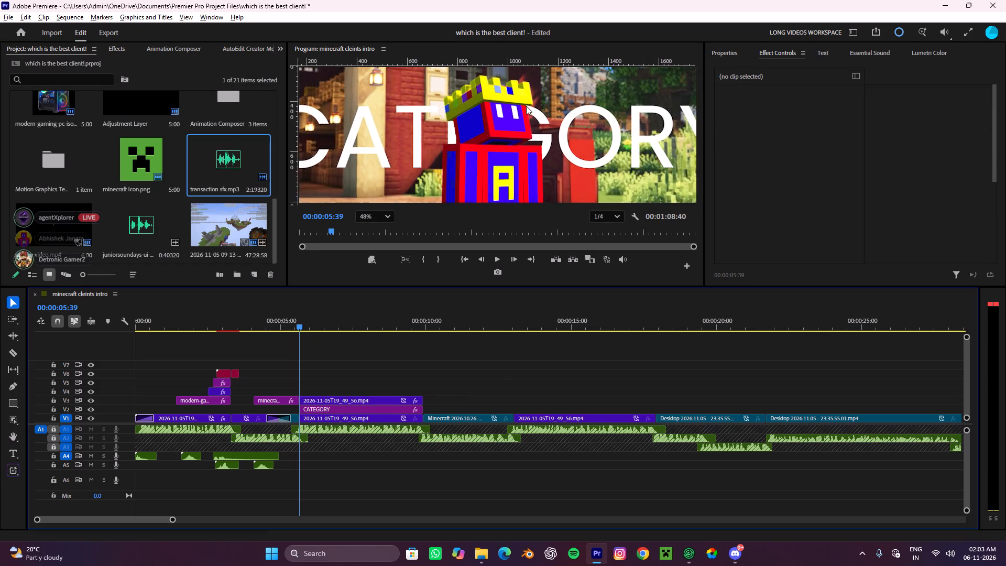
{"action": "scroll", "coordinate": [527, 106], "scroll_direction": "up", "scroll_amount": 6, "text": "alt"}
{"action": "scroll", "coordinate": [468, 397], "scroll_direction": "down", "scroll_amount": 5, "text": "alt"}
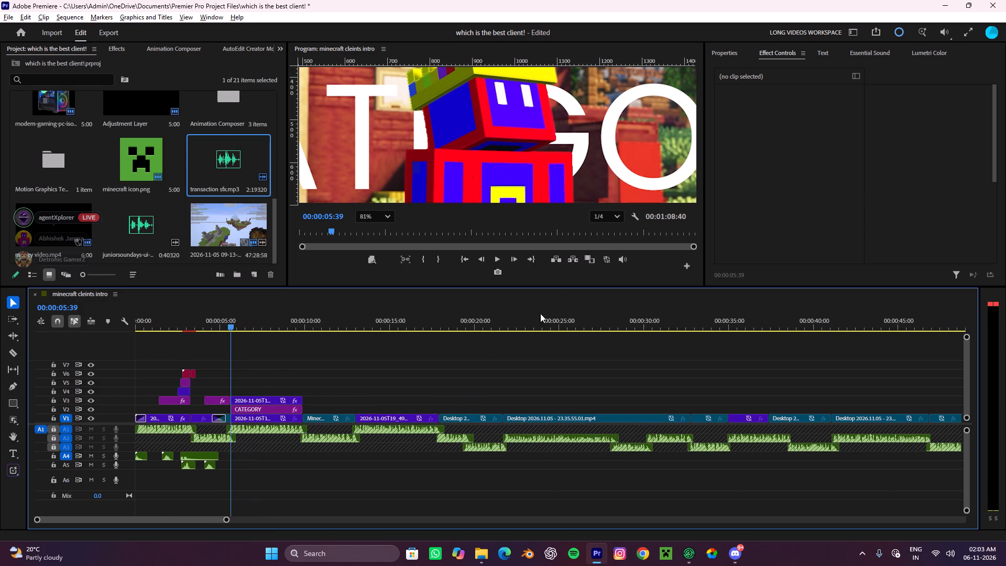
{"action": "left_click", "coordinate": [377, 219]}
{"action": "left_click", "coordinate": [382, 230]}
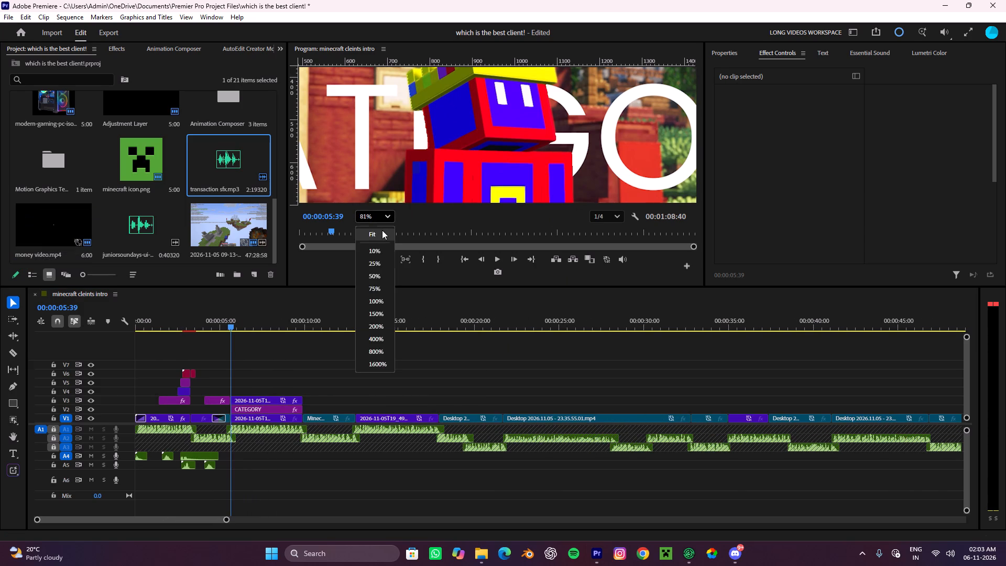
{"action": "scroll", "coordinate": [232, 424], "scroll_direction": "up", "scroll_amount": 15, "text": "alt"}
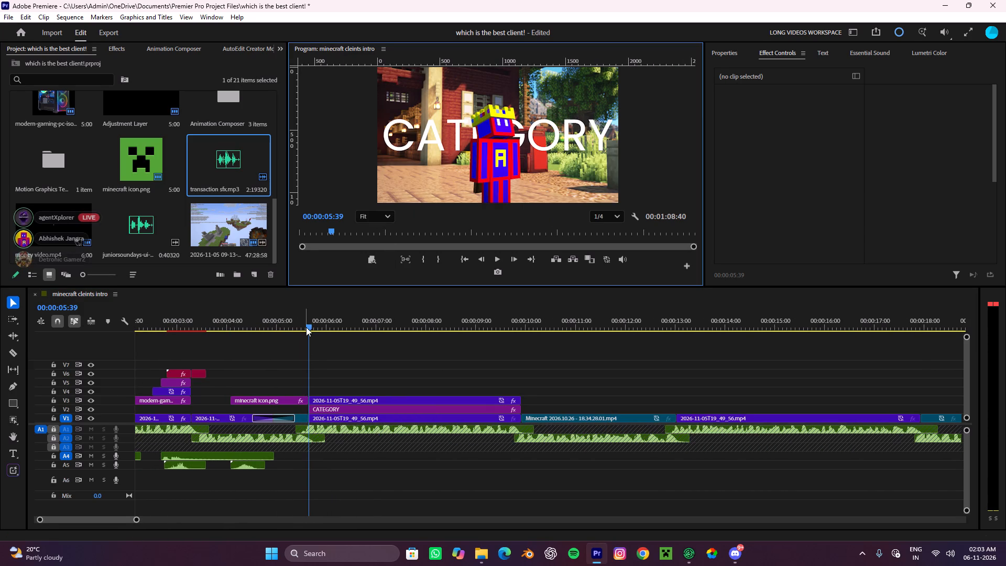
{"action": "left_click_drag", "start_coordinate": [306, 327], "coordinate": [295, 332]}
{"action": "left_click", "coordinate": [324, 359]}
{"action": "key", "text": "space"}
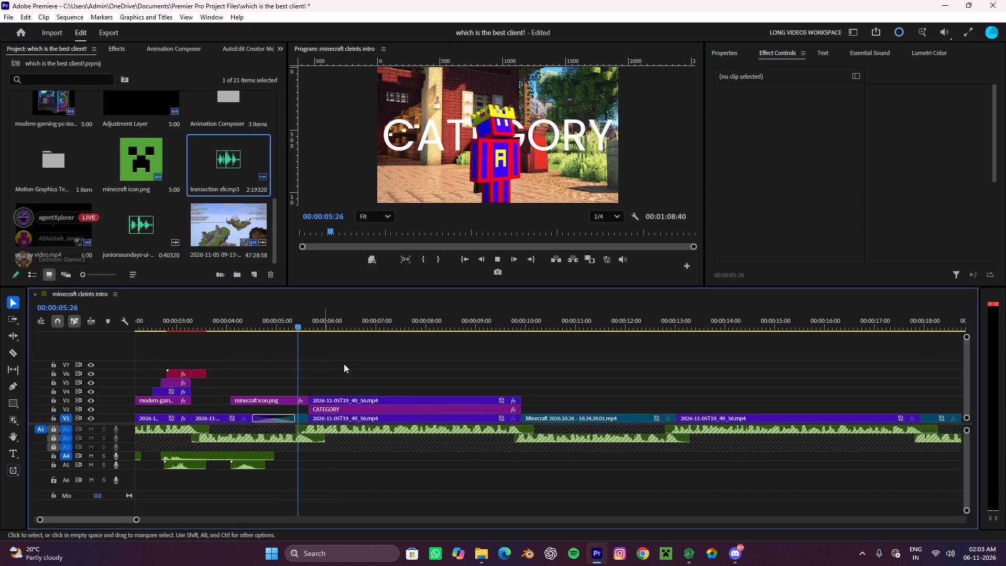
{"action": "left_click", "coordinate": [357, 380]}
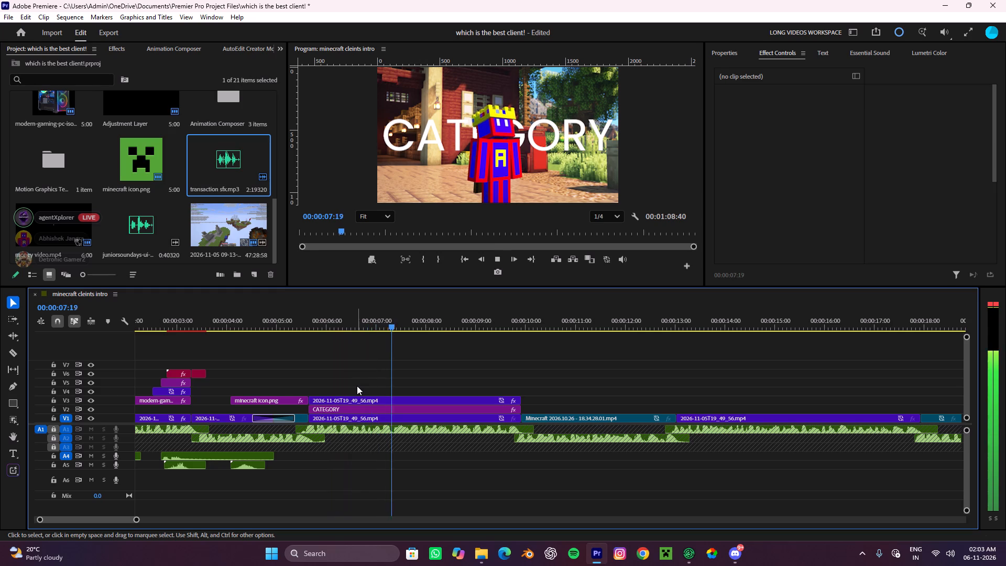
{"action": "key", "text": "space"}
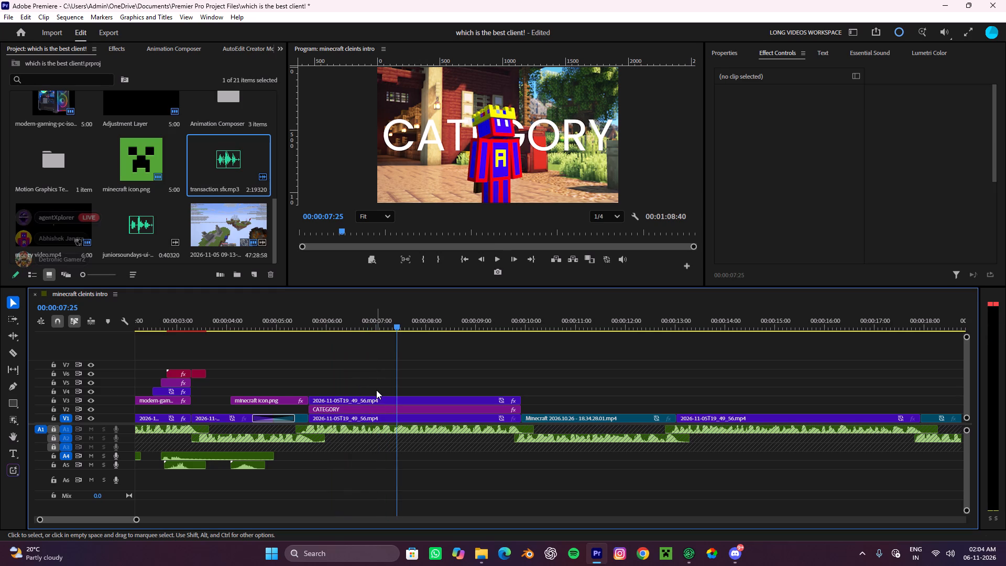
Set the font of the CATEGORY title on V2 to Helvetica LT Pro Light.
{"action": "left_click", "coordinate": [365, 407]}
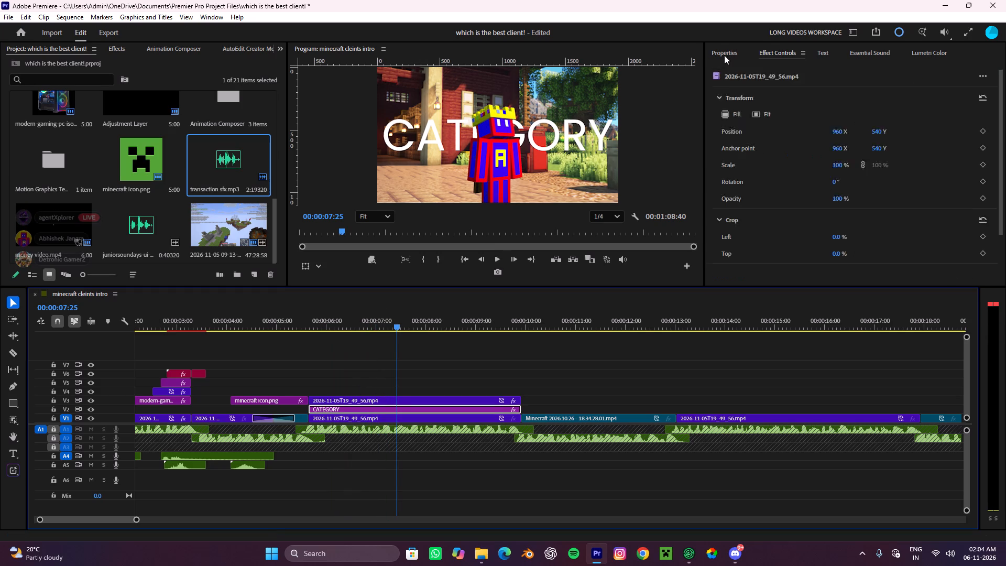
{"action": "left_click", "coordinate": [724, 55]}
{"action": "scroll", "coordinate": [809, 224], "scroll_direction": "down", "scroll_amount": 7}
{"action": "scroll", "coordinate": [802, 194], "scroll_direction": "up", "scroll_amount": 8}
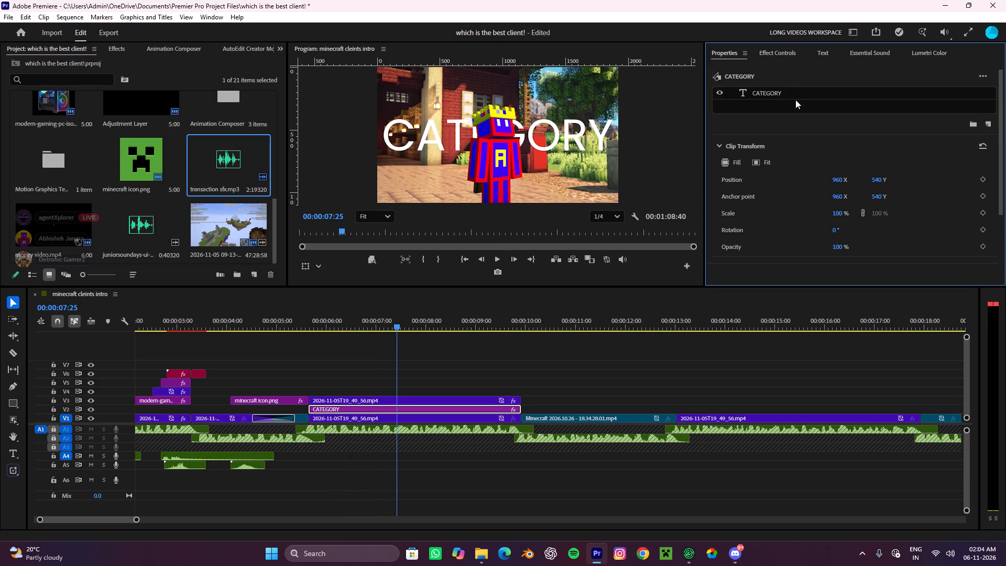
{"action": "left_click", "coordinate": [786, 95]}
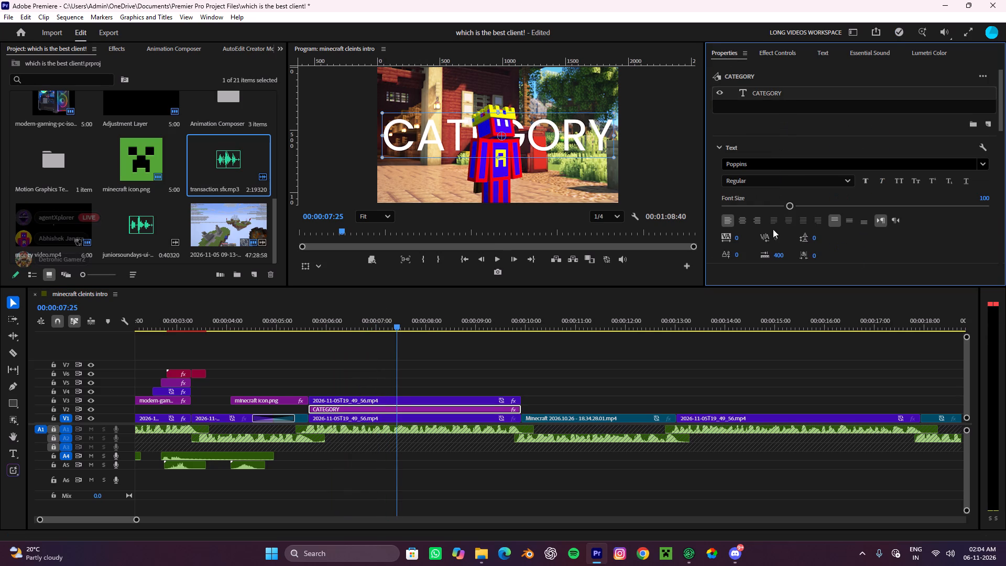
{"action": "double_click", "coordinate": [562, 136]}
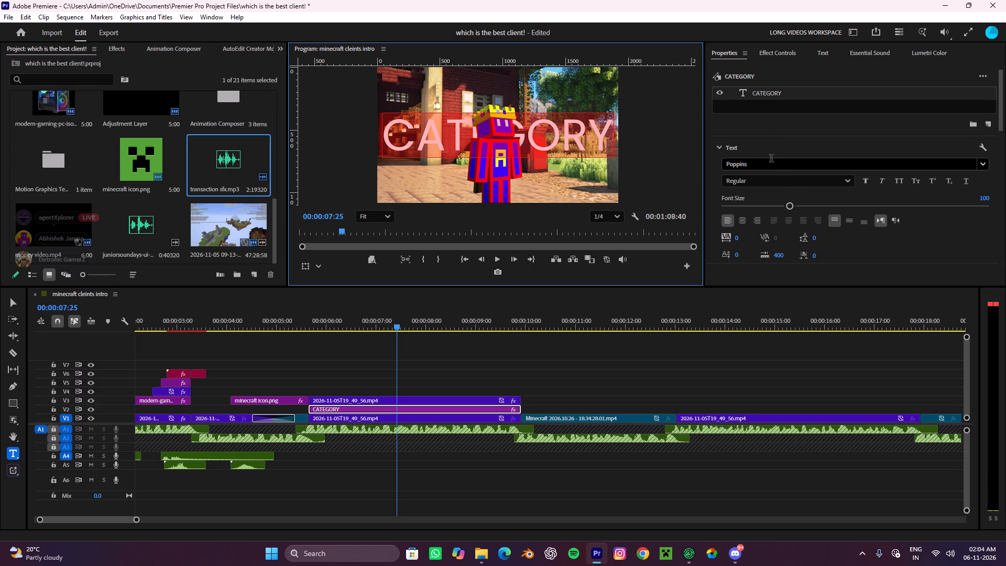
{"action": "left_click", "coordinate": [757, 164]}
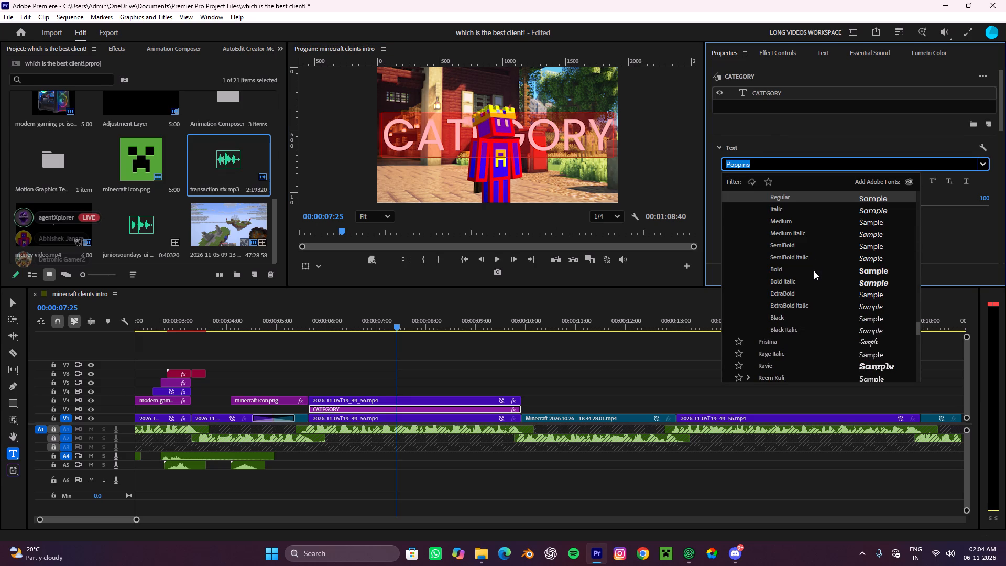
{"action": "type", "text": "HEK"}
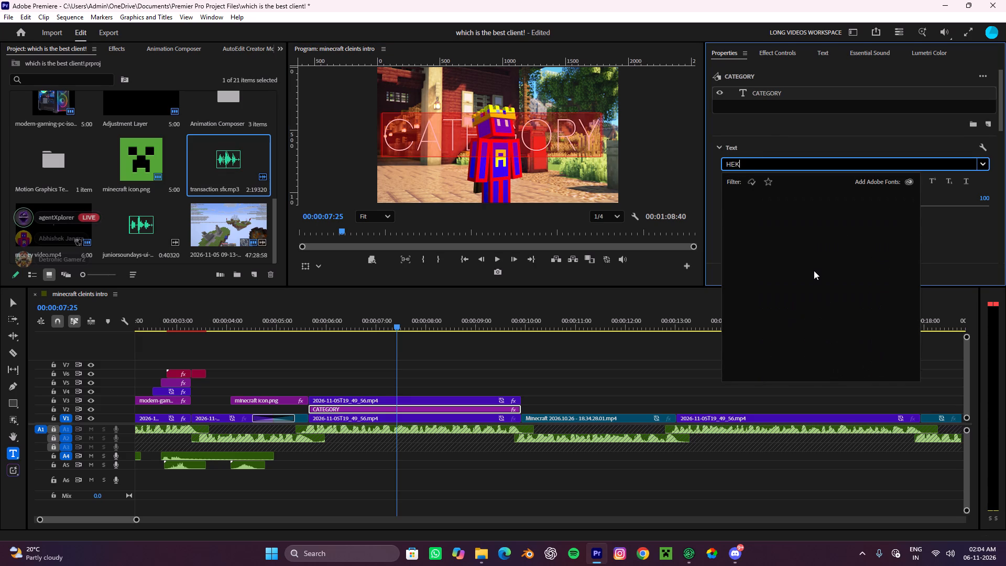
{"action": "key", "text": "BackSpace"}
{"action": "key", "text": "l"}
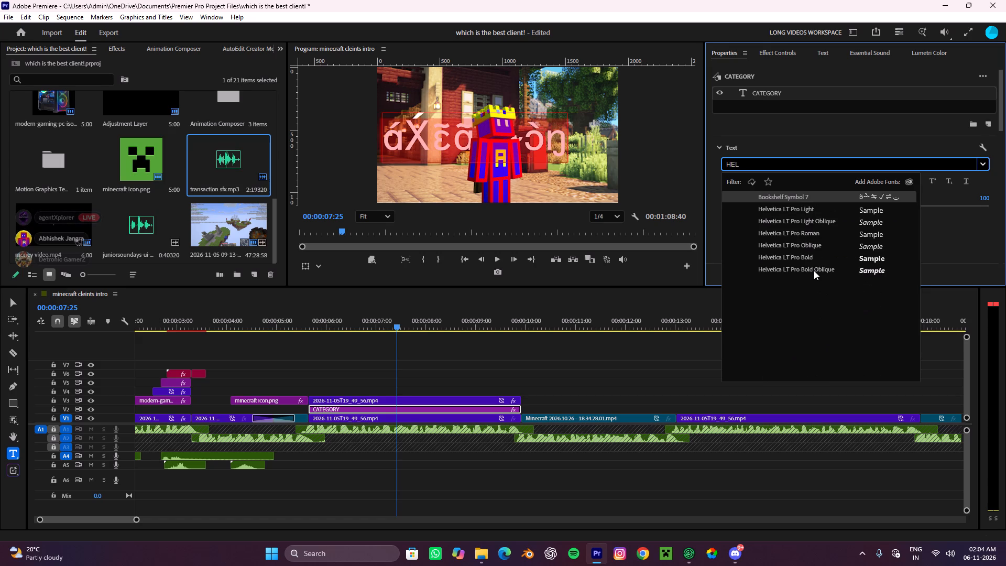
{"action": "left_click", "coordinate": [797, 212]}
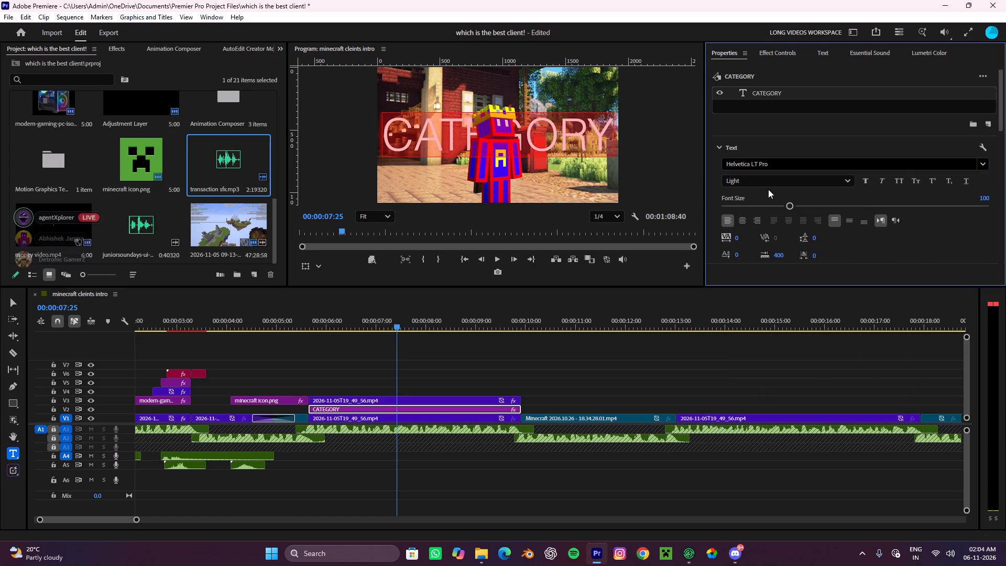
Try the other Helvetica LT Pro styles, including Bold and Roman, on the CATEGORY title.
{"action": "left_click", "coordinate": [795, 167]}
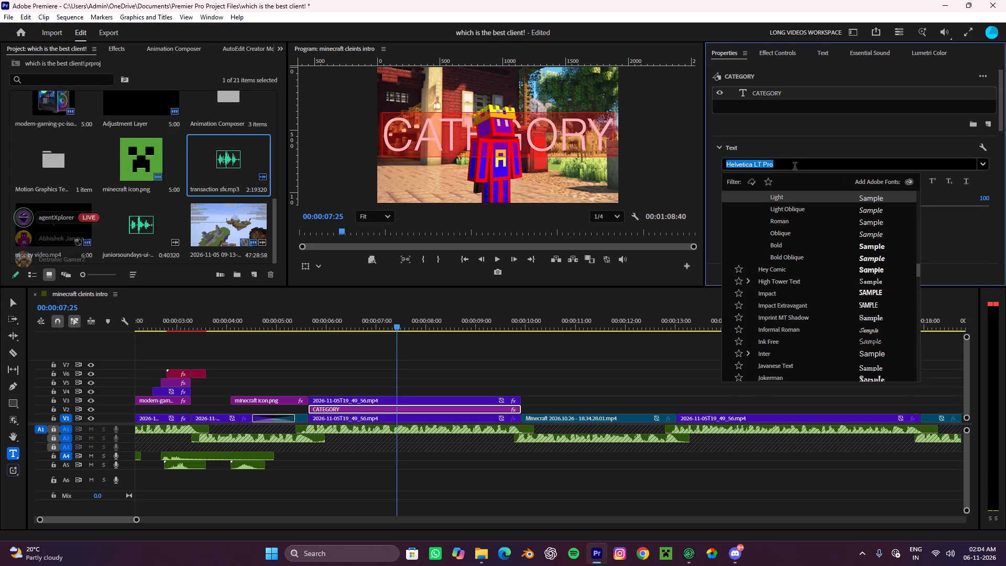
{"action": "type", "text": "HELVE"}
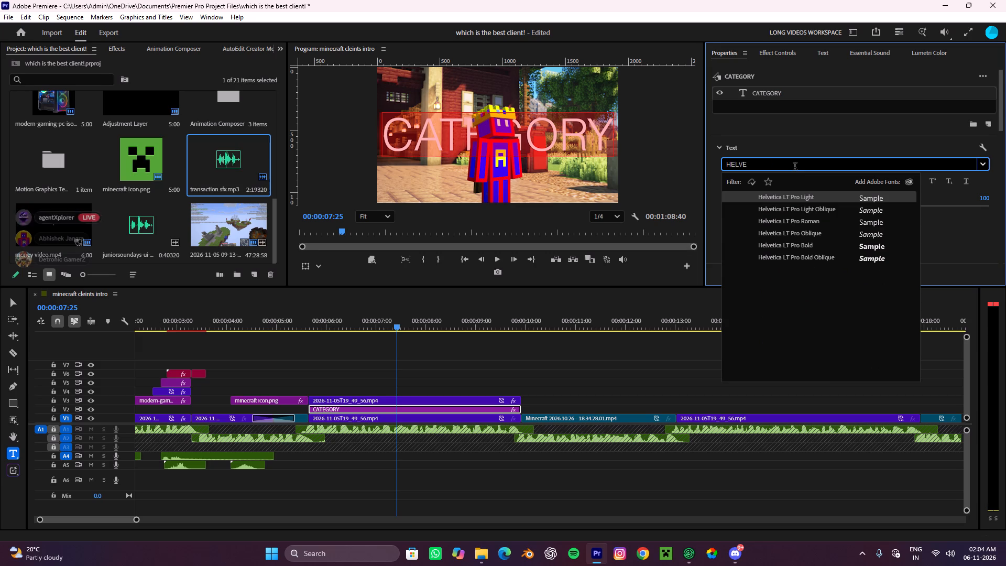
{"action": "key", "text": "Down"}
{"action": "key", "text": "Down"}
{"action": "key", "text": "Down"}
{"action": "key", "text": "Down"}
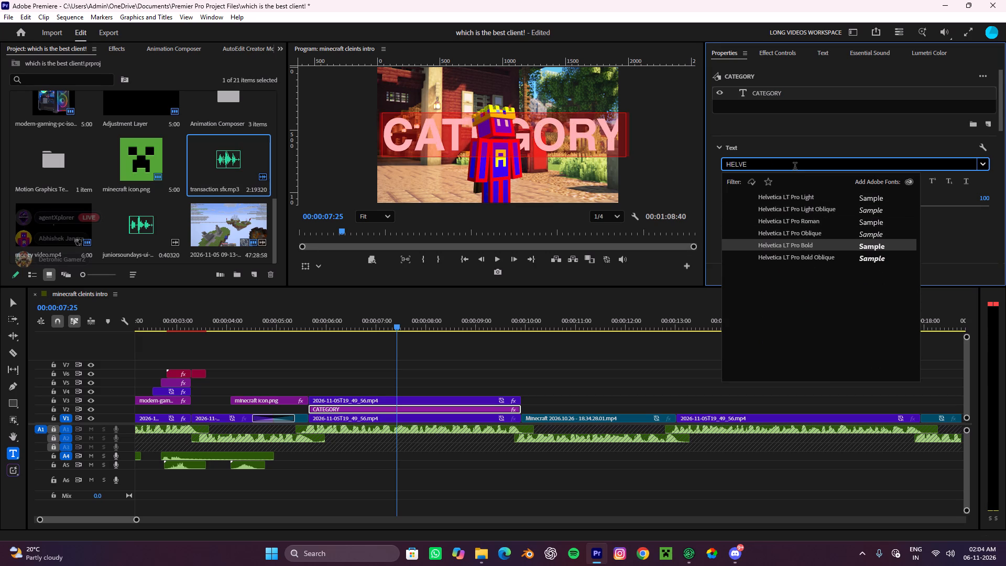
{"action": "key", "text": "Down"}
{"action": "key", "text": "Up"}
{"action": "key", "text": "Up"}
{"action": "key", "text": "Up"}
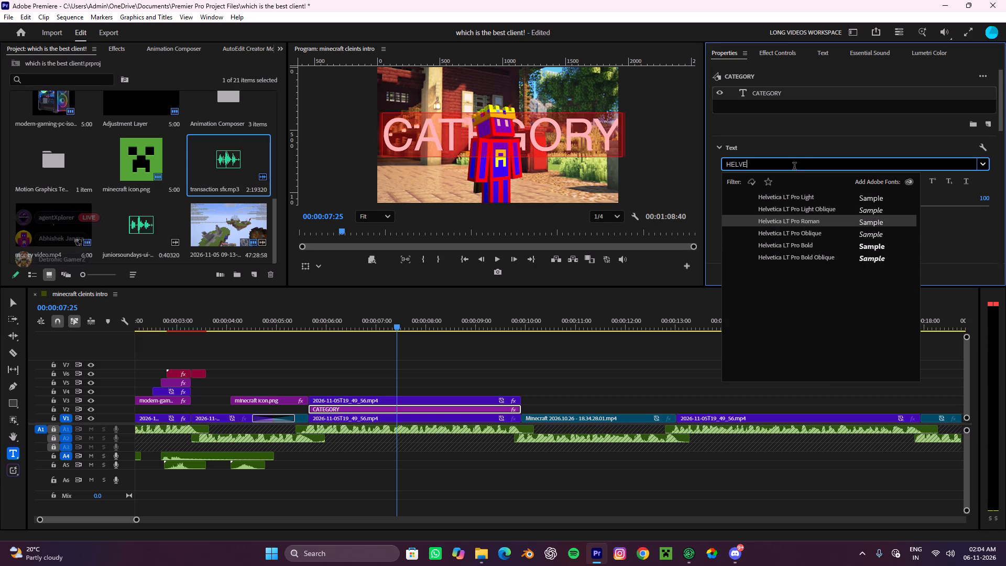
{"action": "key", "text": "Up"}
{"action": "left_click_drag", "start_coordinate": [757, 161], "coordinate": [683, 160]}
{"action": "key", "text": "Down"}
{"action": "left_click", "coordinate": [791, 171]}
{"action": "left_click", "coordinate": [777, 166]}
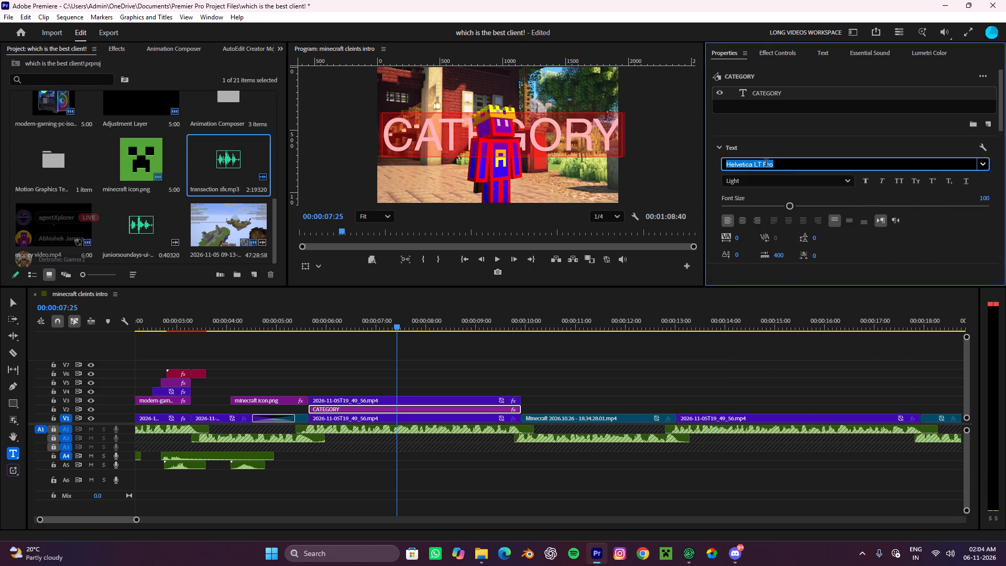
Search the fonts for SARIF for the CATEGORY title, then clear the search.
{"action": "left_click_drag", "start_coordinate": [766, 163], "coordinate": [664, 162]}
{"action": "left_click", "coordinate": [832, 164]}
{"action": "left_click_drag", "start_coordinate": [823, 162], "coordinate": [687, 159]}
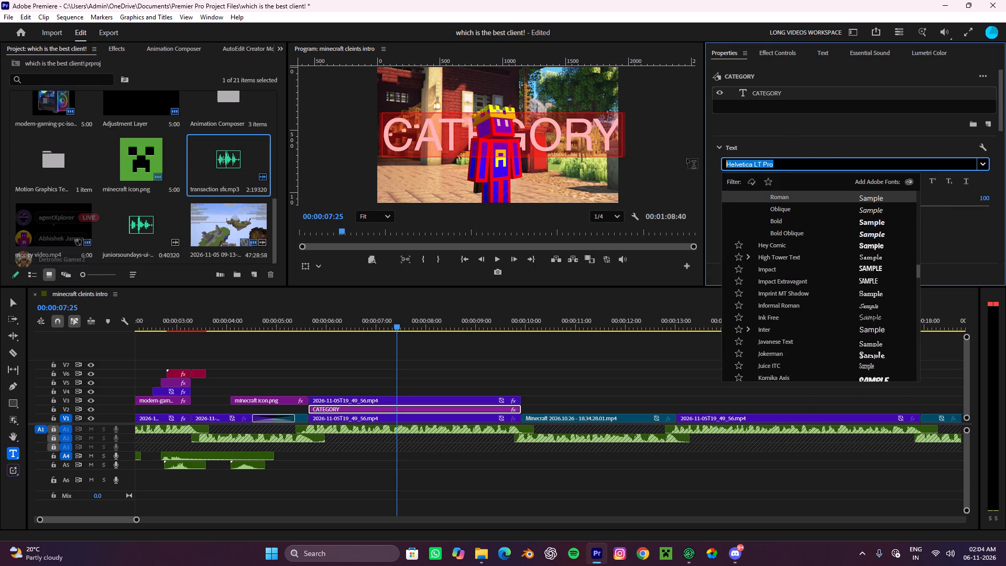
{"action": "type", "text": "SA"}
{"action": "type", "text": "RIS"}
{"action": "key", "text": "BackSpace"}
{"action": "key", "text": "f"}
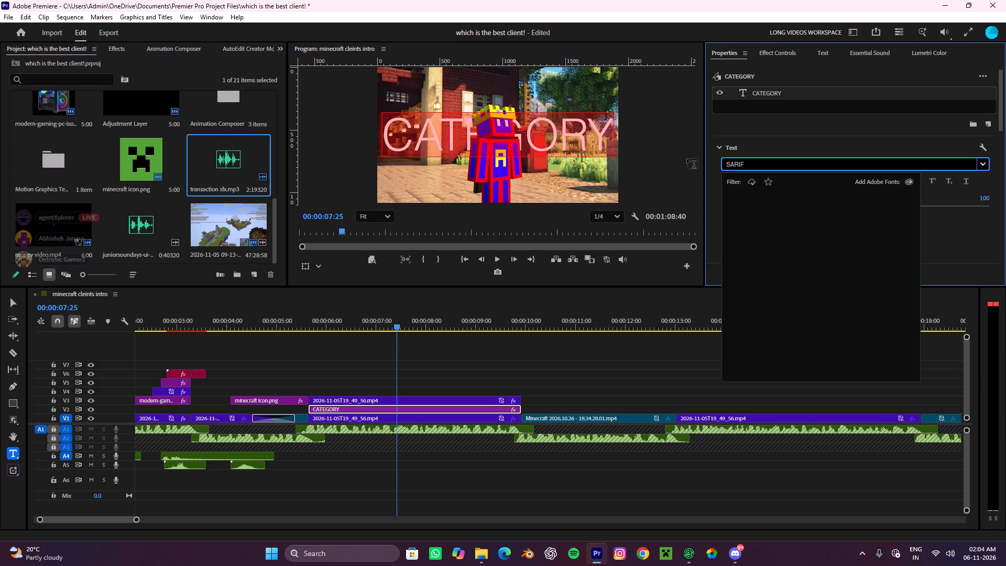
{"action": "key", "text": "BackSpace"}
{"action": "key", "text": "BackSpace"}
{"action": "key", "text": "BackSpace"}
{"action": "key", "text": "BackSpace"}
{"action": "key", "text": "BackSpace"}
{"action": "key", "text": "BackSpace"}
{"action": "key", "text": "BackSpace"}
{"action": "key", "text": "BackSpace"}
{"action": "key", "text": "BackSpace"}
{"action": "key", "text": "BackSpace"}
Search the fonts for SANS and preview the Berlin Sans FB, Comic Sans MS and DejaVu Sans styles on the CATEGORY title.
{"action": "type", "text": "SA"}
{"action": "type", "text": "NS"}
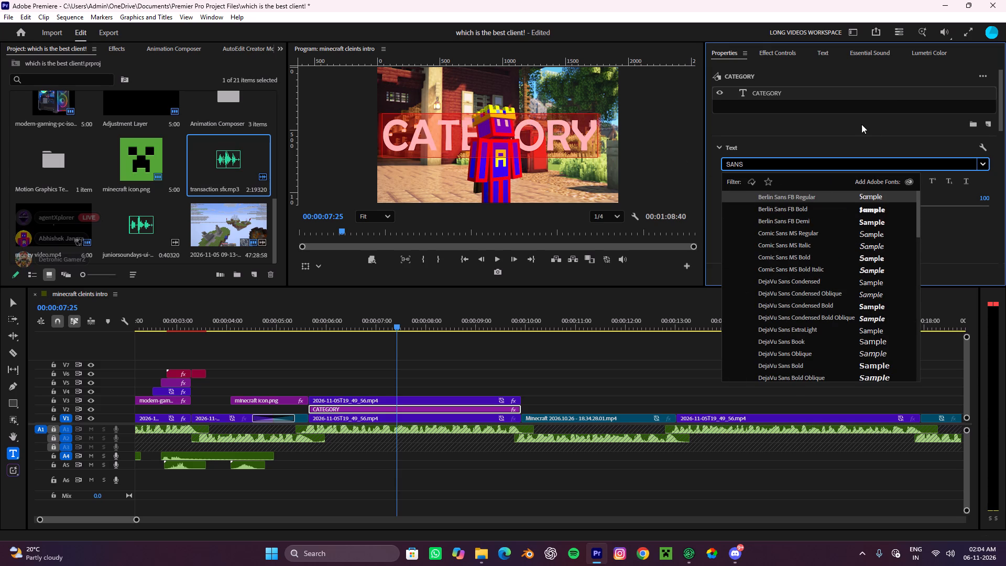
{"action": "key", "text": "s"}
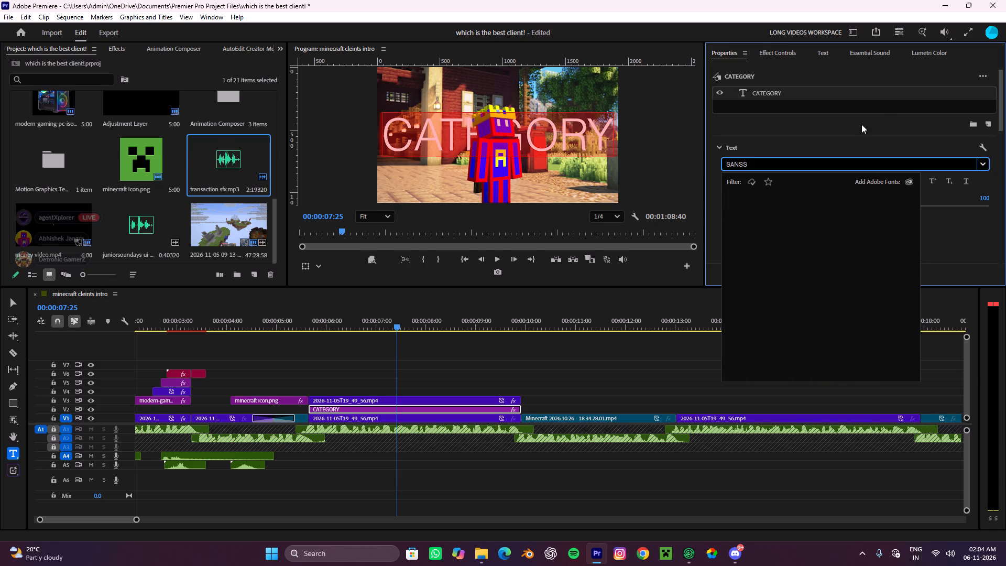
{"action": "key", "text": "BackSpace"}
{"action": "key", "text": "Down"}
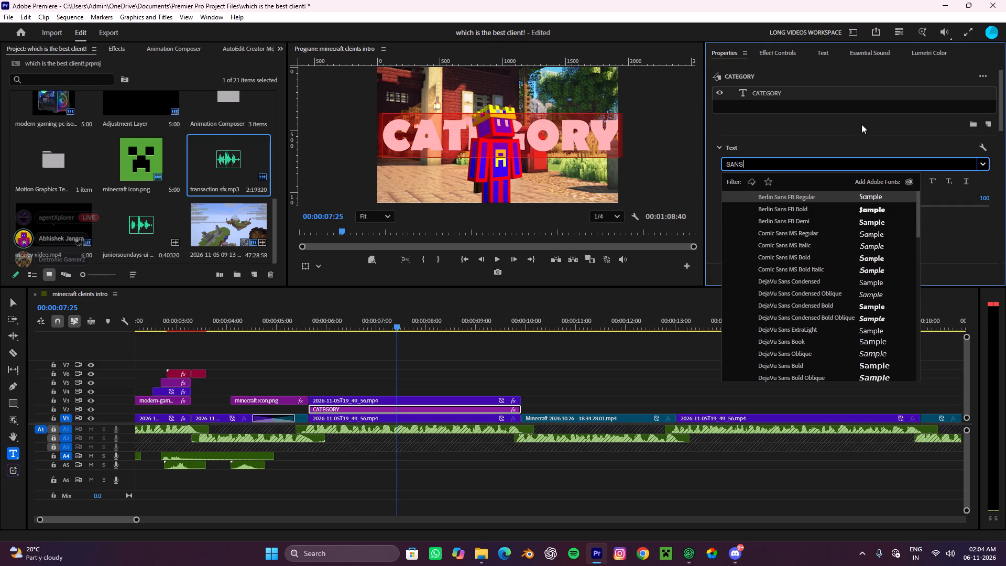
{"action": "key", "text": "Down"}
{"action": "key", "text": "Down"}
{"action": "key", "text": "Down"}
{"action": "key", "text": "Down"}
{"action": "key", "text": "Down"}
{"action": "key", "text": "Down"}
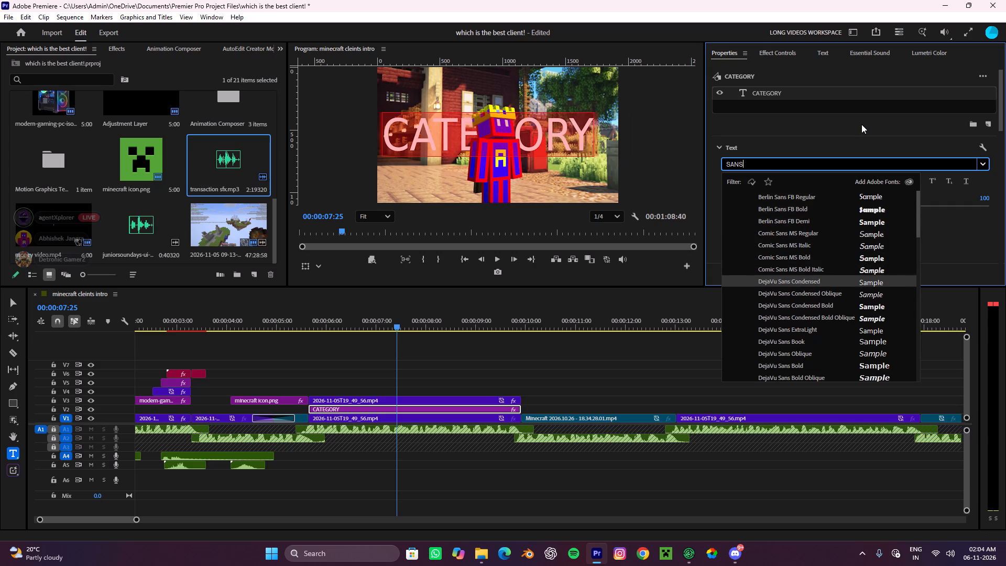
{"action": "key", "text": "Down"}
{"action": "key", "text": "Down"}
{"action": "key", "text": "Down"}
{"action": "key", "text": "Down"}
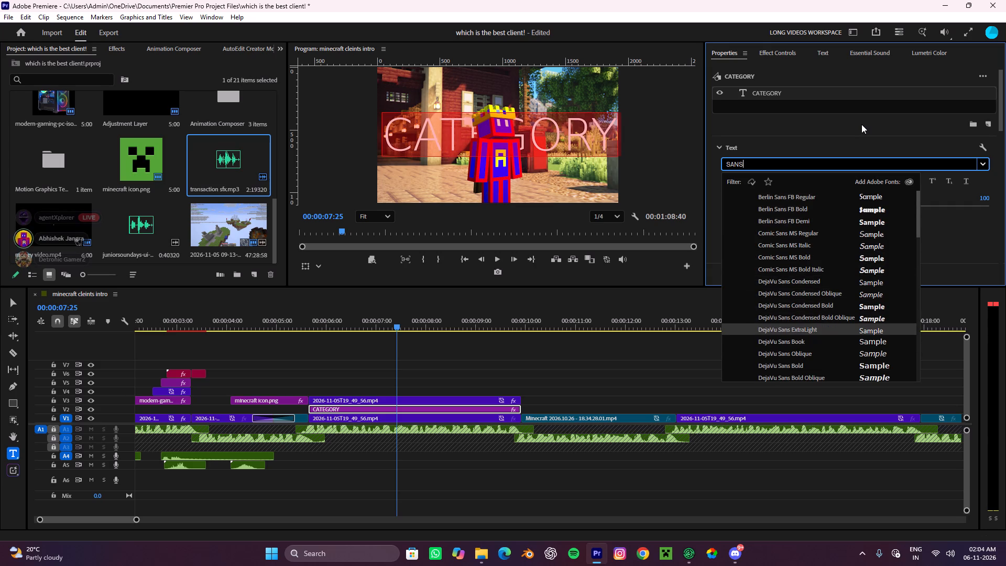
{"action": "key", "text": "Down"}
{"action": "key", "text": "Down"}
{"action": "key", "text": "Down"}
{"action": "key", "text": "Down"}
{"action": "key", "text": "Down"}
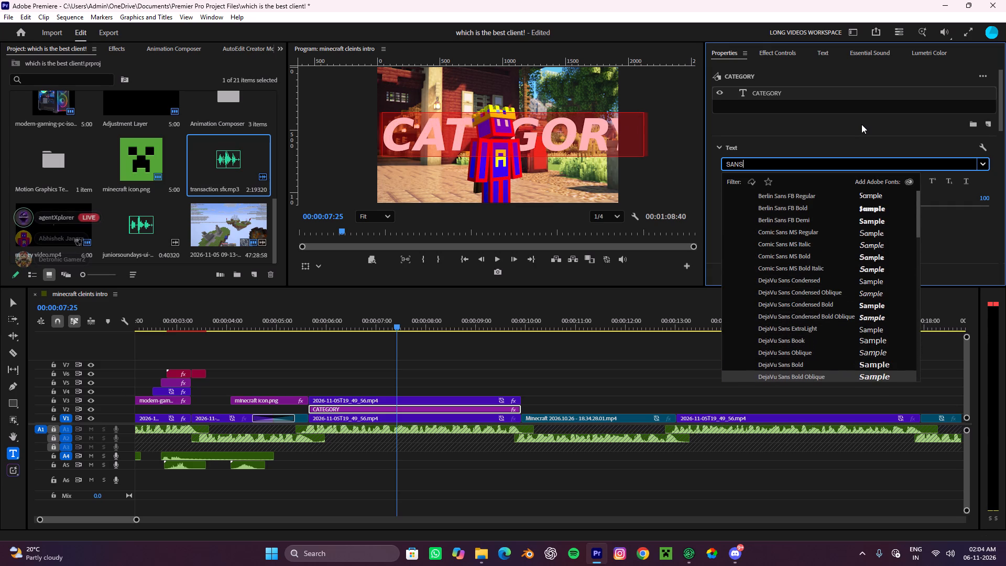
{"action": "key", "text": "Down"}
{"action": "key", "text": "Down"}
{"action": "key", "text": "Down"}
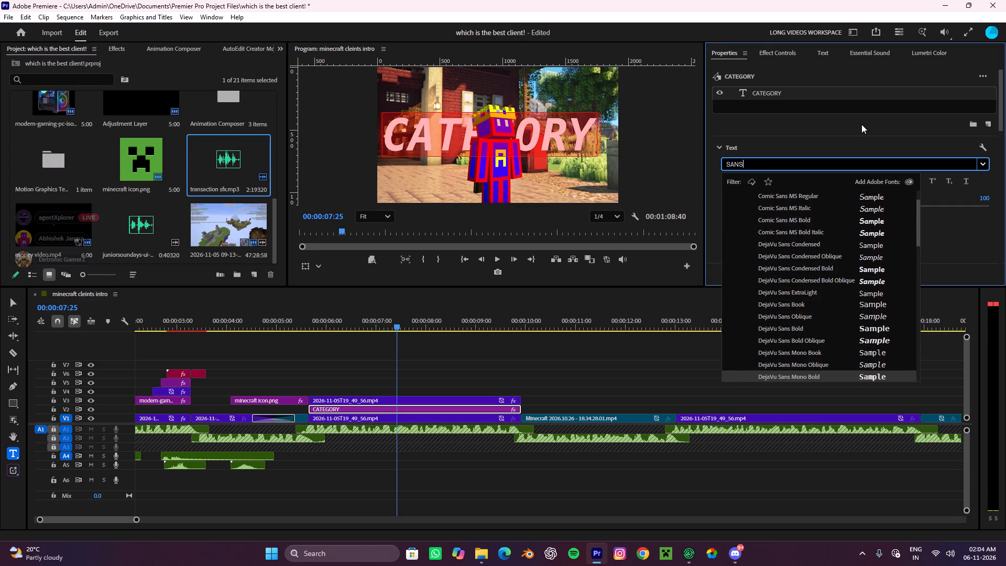
Preview the Gill Sans, Liberation Sans, Lucida Sans and first Noto Sans styles on the CATEGORY title.
{"action": "key", "text": "Down"}
{"action": "key", "text": "Down"}
{"action": "key", "text": "Down"}
{"action": "key", "text": "Down"}
{"action": "key", "text": "Down"}
{"action": "key", "text": "Down"}
{"action": "key", "text": "Down"}
{"action": "key", "text": "Down"}
{"action": "key", "text": "Down"}
{"action": "key", "text": "Down"}
{"action": "key", "text": "Down"}
{"action": "key", "text": "Down"}
{"action": "key", "text": "Down"}
{"action": "key", "text": "Down"}
{"action": "key", "text": "Down"}
{"action": "key", "text": "Down"}
{"action": "key", "text": "Down"}
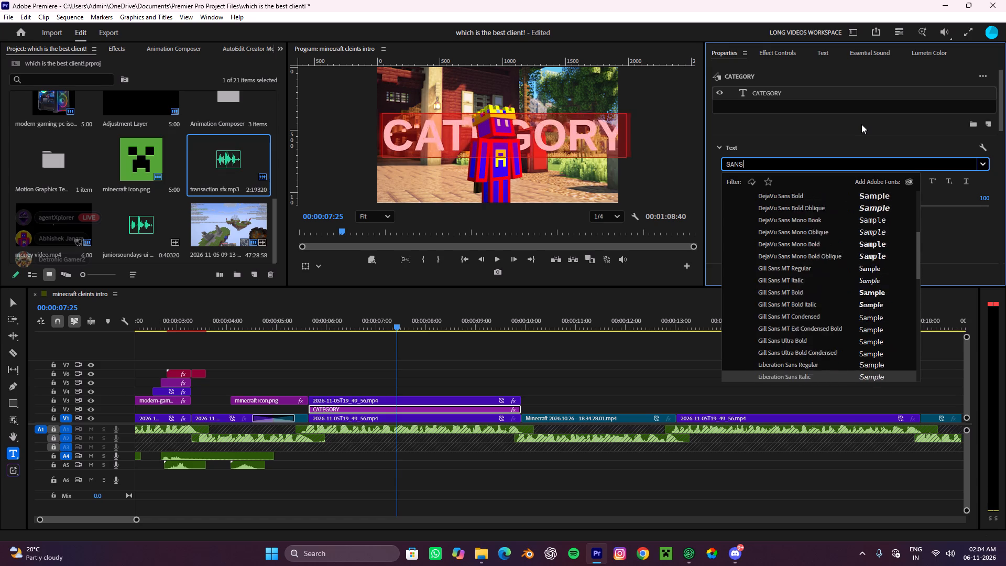
{"action": "key", "text": "Down"}
{"action": "key", "text": "Down"}
{"action": "key", "text": "Down"}
{"action": "key", "text": "Down"}
{"action": "key", "text": "Down"}
{"action": "key", "text": "Down"}
{"action": "key", "text": "Down"}
{"action": "key", "text": "Down"}
{"action": "key", "text": "Down"}
{"action": "key", "text": "Down"}
{"action": "key", "text": "Down"}
{"action": "key", "text": "Down"}
{"action": "key", "text": "Down"}
{"action": "key", "text": "Down"}
{"action": "key", "text": "Down"}
{"action": "key", "text": "Down"}
{"action": "key", "text": "Down"}
{"action": "key", "text": "Down"}
{"action": "key", "text": "Down"}
{"action": "key", "text": "Down"}
{"action": "key", "text": "Down"}
{"action": "key", "text": "Down"}
{"action": "key", "text": "Down"}
{"action": "key", "text": "Down"}
{"action": "key", "text": "Down"}
{"action": "key", "text": "Down"}
{"action": "key", "text": "Down"}
{"action": "key", "text": "Down"}
{"action": "key", "text": "Down"}
{"action": "key", "text": "Down"}
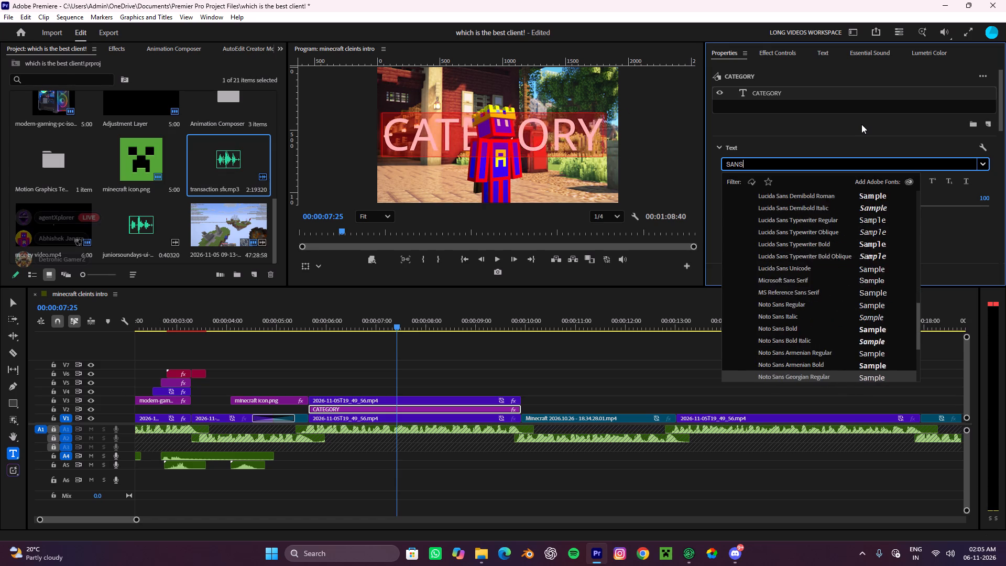
Preview the remaining SANS fonts on the CATEGORY title, from Noto Sans Hebrew through Tempus Sans ITC to Noto Sans Arabic Bold.
{"action": "key", "text": "Down"}
{"action": "key", "text": "Down"}
{"action": "key", "text": "Down"}
{"action": "key", "text": "Down"}
{"action": "key", "text": "Down"}
{"action": "key", "text": "Down"}
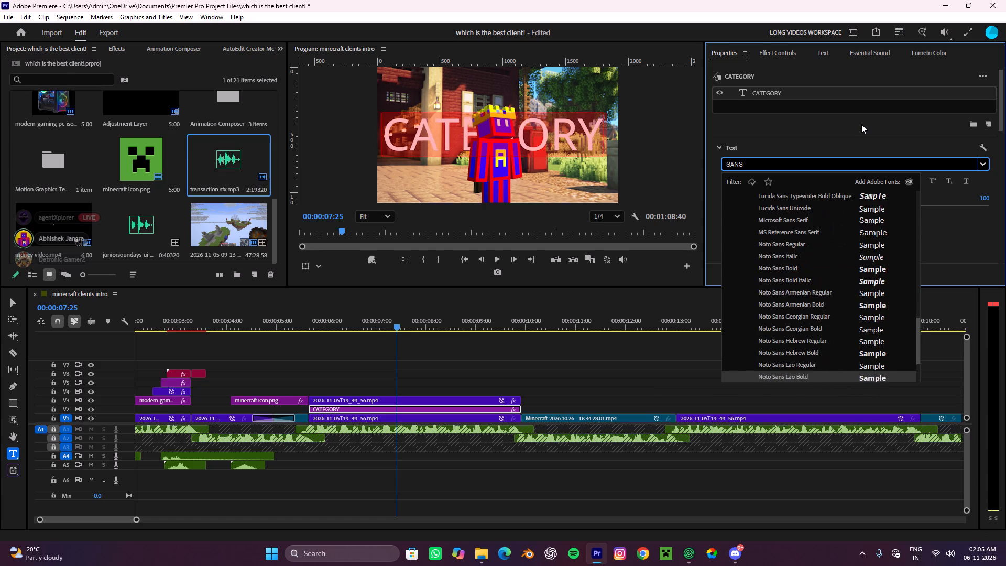
{"action": "key", "text": "Down"}
{"action": "key", "text": "Down"}
{"action": "key", "text": "Down"}
{"action": "key", "text": "Down"}
{"action": "key", "text": "Down"}
{"action": "key", "text": "Up"}
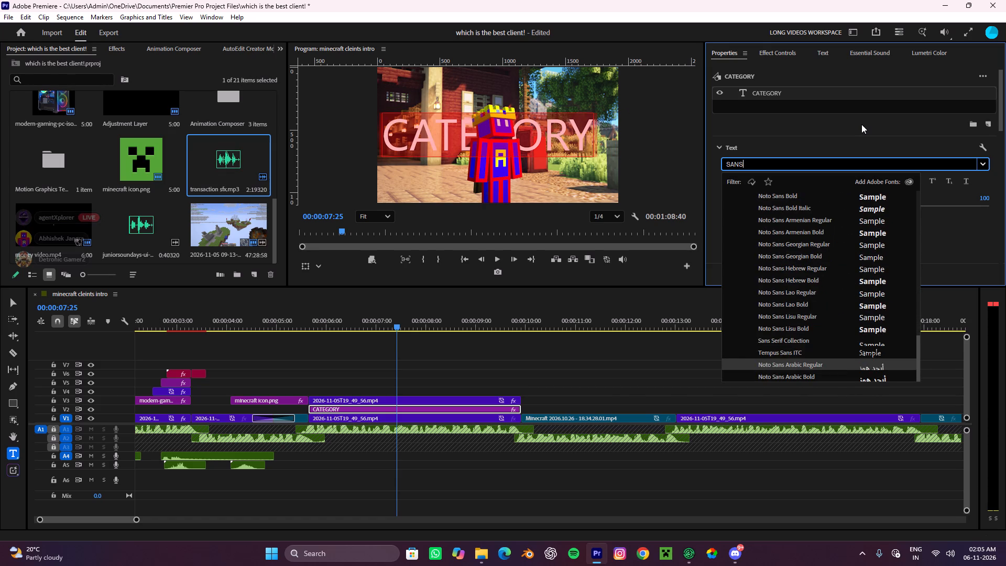
{"action": "key", "text": "Up"}
{"action": "key", "text": "Up"}
{"action": "key", "text": "Down"}
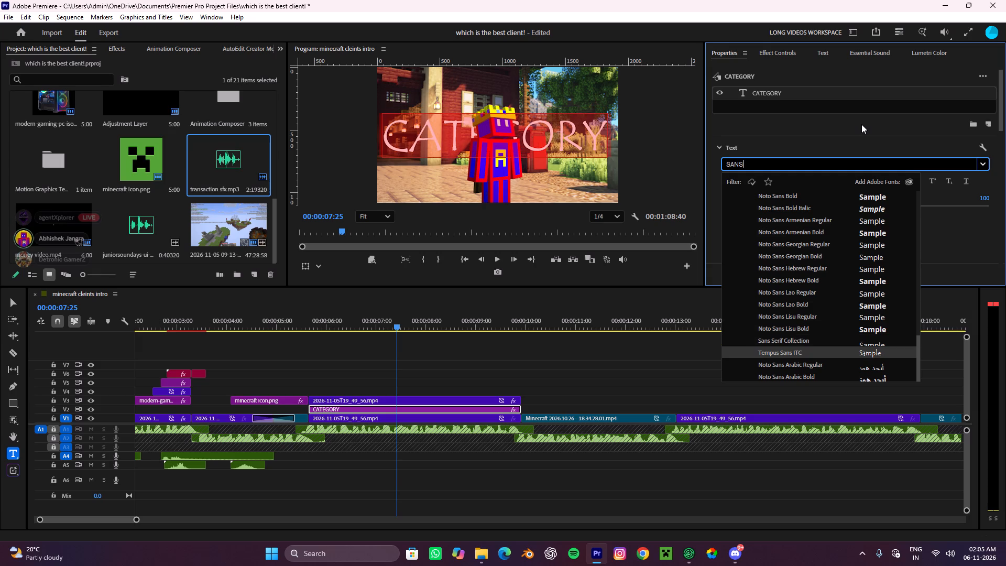
{"action": "key", "text": "Down"}
{"action": "key", "text": "Down"}
{"action": "key", "text": "Down"}
{"action": "key", "text": "Down"}
{"action": "key", "text": "Down"}
{"action": "key", "text": "Down"}
{"action": "key", "text": "Down"}
{"action": "key", "text": "Down"}
{"action": "key", "text": "Down"}
{"action": "key", "text": "Down"}
{"action": "key", "text": "Down"}
{"action": "key", "text": "Down"}
{"action": "key", "text": "Down"}
{"action": "key", "text": "Down"}
{"action": "key", "text": "Down"}
{"action": "key", "text": "Down"}
{"action": "key", "text": "Down"}
{"action": "key", "text": "Down"}
{"action": "key", "text": "Down"}
{"action": "key", "text": "Down"}
{"action": "key", "text": "Down"}
{"action": "key", "text": "Down"}
{"action": "key", "text": "Down"}
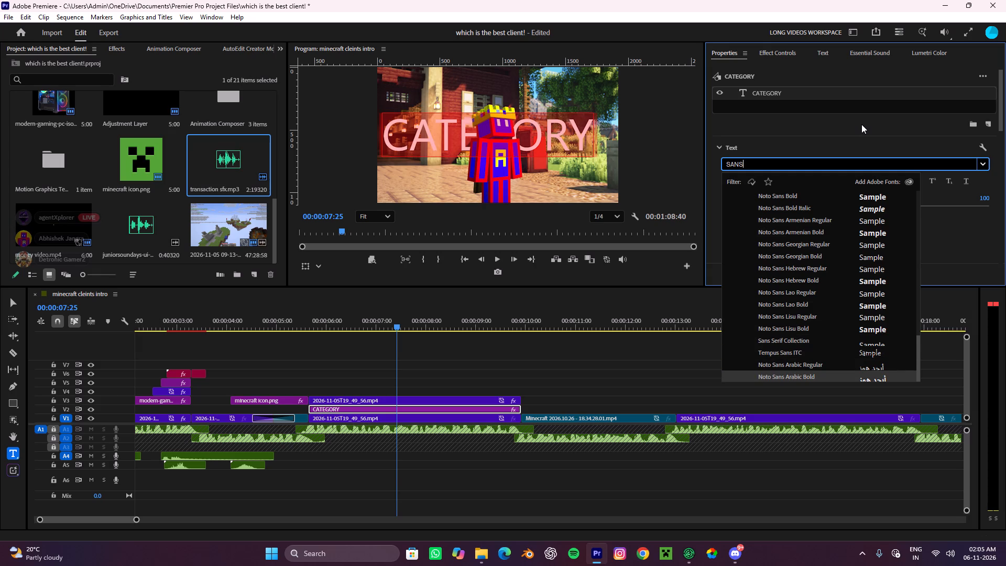
Set the font of the CATEGORY title to Lucida Sans Italic and return to the Selection tool with the V2 title clip selected.
{"action": "key", "text": "Up"}
{"action": "key", "text": "Up"}
{"action": "key", "text": "Up"}
{"action": "key", "text": "Up"}
{"action": "key", "text": "Up"}
{"action": "key", "text": "Up"}
{"action": "key", "text": "Up"}
{"action": "key", "text": "Up"}
{"action": "key", "text": "Up"}
{"action": "key", "text": "Up"}
{"action": "key", "text": "Up"}
{"action": "key", "text": "Up"}
{"action": "key", "text": "Up"}
{"action": "key", "text": "Up"}
{"action": "key", "text": "Up"}
{"action": "key", "text": "Up"}
{"action": "key", "text": "Up"}
{"action": "key", "text": "Up"}
{"action": "key", "text": "Up"}
{"action": "key", "text": "Up"}
{"action": "key", "text": "Up"}
{"action": "key", "text": "Up"}
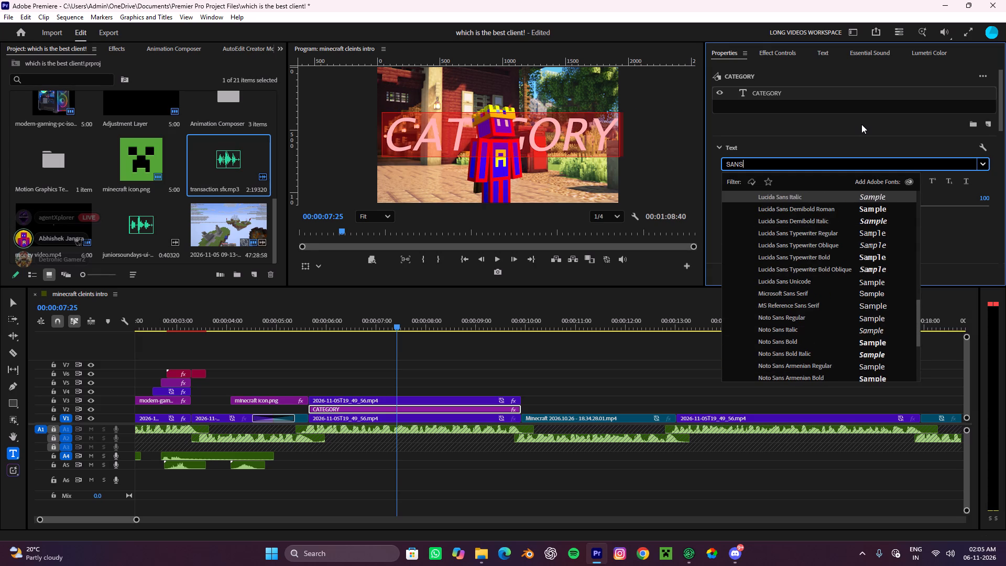
{"action": "key", "text": "Up"}
{"action": "key", "text": "Down"}
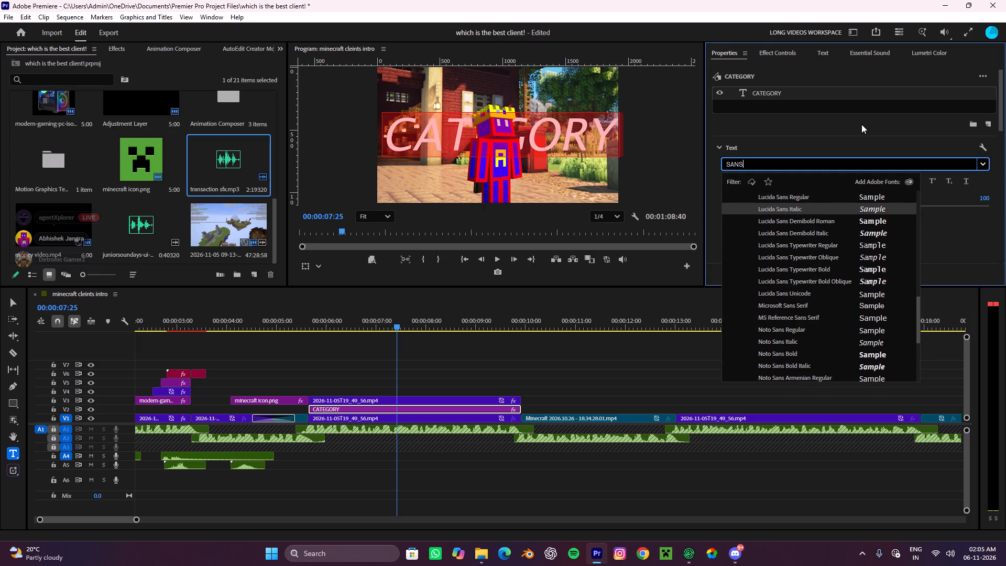
{"action": "left_click", "coordinate": [537, 376]}
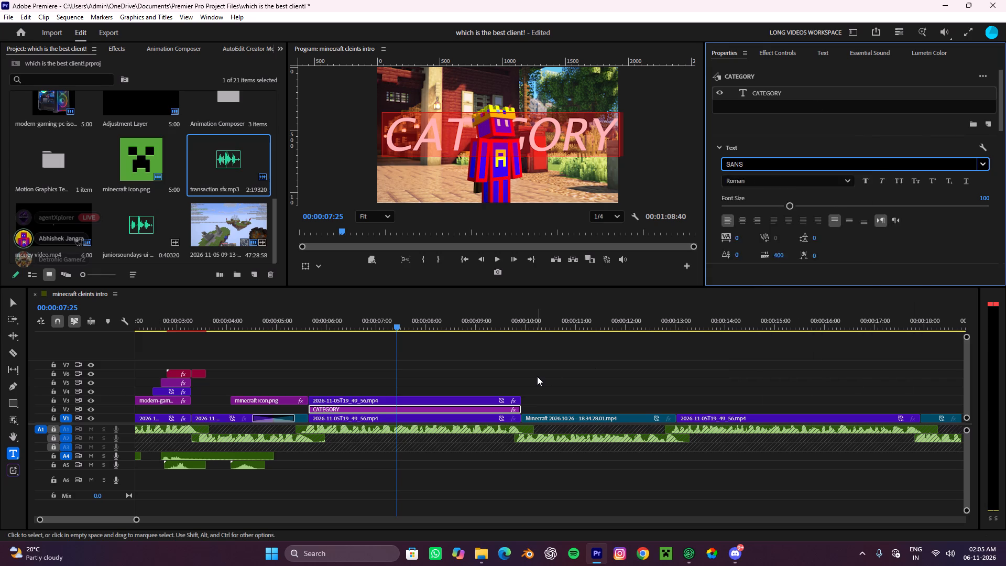
{"action": "key", "text": "v"}
{"action": "left_click", "coordinate": [397, 406]}
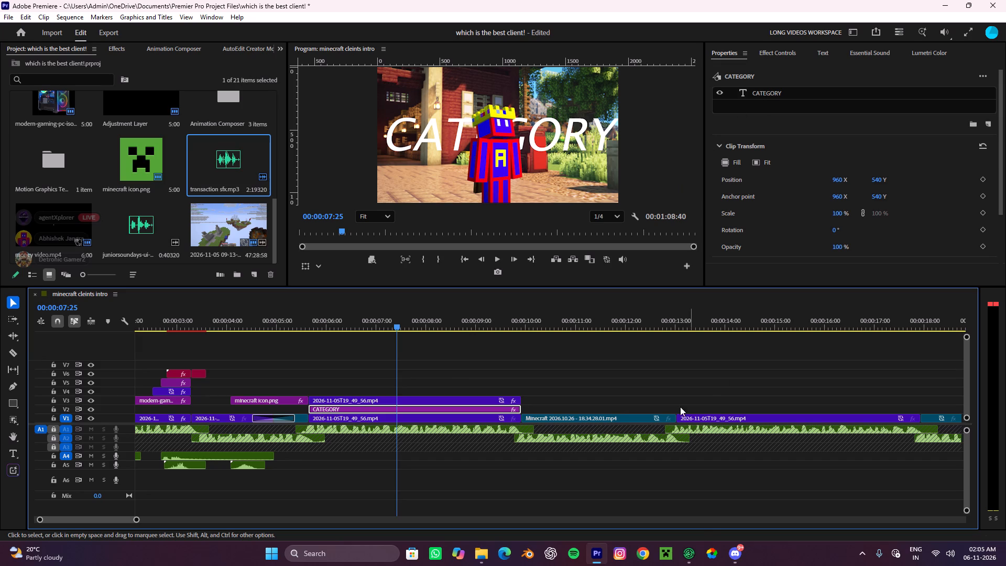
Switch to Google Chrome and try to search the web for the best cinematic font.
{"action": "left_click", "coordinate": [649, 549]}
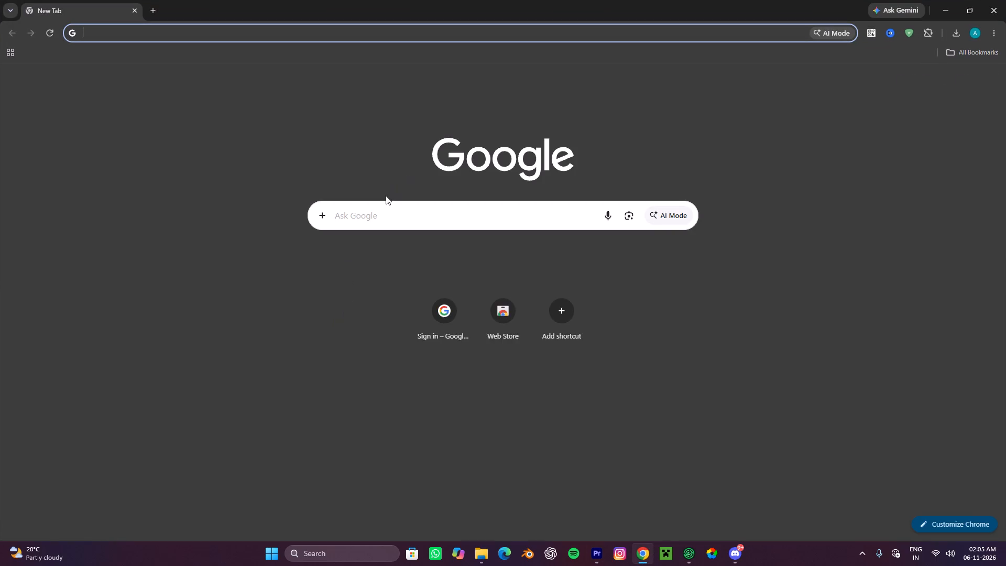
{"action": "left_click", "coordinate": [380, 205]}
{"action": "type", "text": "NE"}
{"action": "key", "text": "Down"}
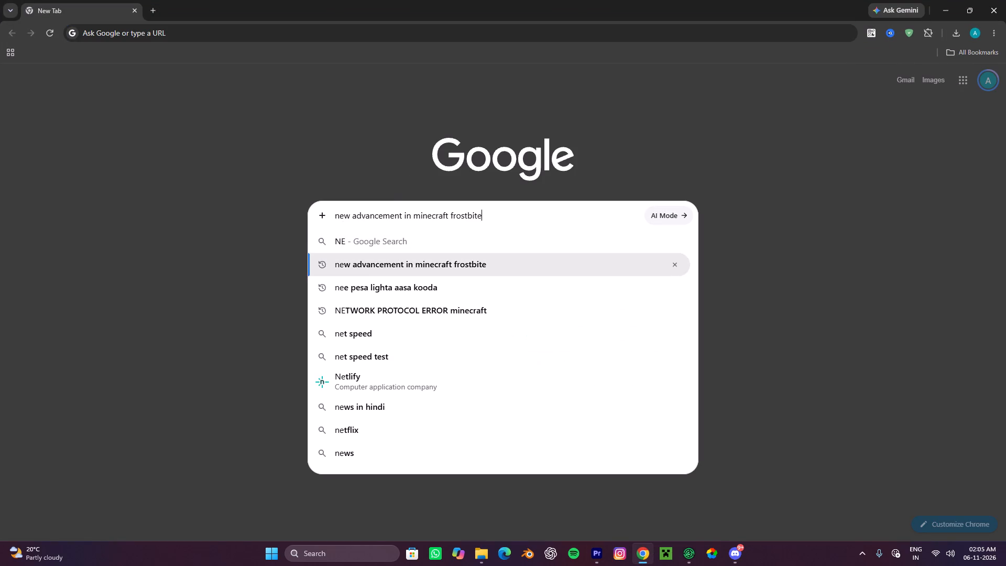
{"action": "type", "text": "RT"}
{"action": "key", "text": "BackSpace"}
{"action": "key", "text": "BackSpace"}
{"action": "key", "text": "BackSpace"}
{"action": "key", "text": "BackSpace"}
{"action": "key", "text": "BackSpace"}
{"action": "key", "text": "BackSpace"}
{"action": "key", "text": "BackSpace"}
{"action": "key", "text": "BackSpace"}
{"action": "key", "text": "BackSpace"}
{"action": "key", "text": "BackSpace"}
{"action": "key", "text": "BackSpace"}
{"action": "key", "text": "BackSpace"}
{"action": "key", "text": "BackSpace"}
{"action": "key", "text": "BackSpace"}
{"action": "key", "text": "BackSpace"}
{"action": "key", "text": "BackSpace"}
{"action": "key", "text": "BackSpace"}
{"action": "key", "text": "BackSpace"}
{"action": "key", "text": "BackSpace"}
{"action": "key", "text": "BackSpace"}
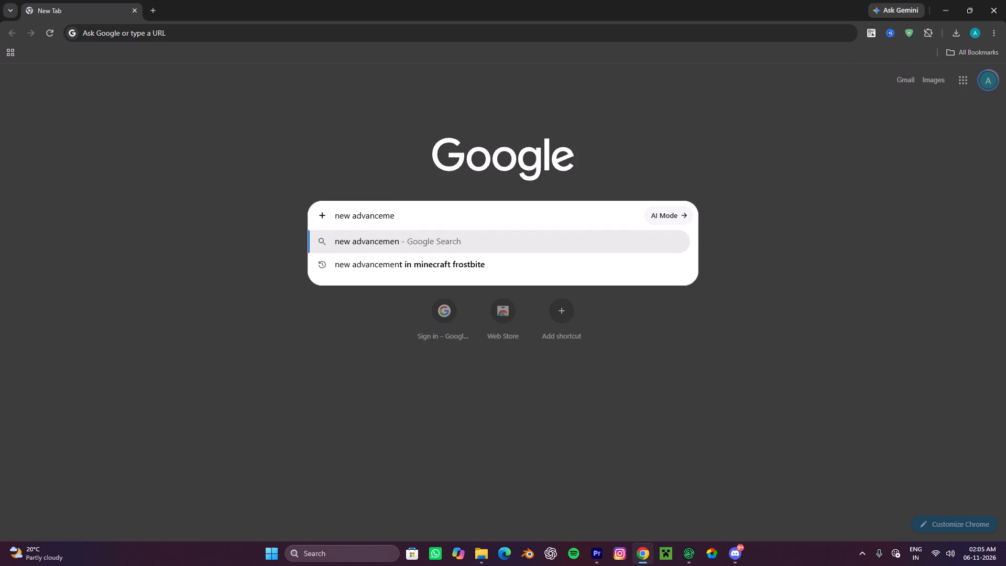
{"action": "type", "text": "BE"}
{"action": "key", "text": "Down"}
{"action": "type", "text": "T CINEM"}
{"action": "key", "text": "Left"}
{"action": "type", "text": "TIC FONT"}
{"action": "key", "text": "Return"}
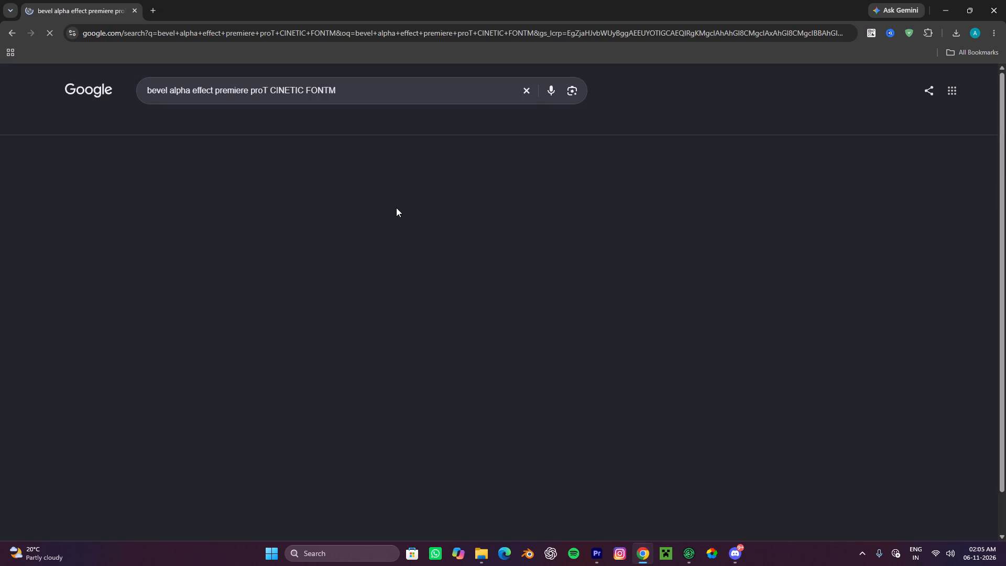
Search Google for BEST CINEMATIC FONT and open the Cufon Fonts collection of cinematic fonts.
{"action": "left_click_drag", "start_coordinate": [339, 92], "coordinate": [0, 108]}
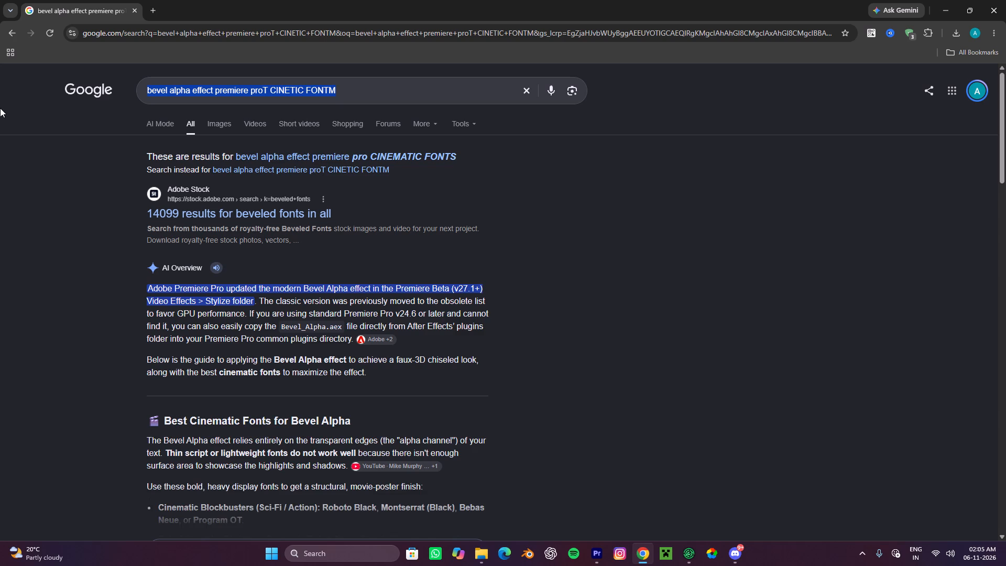
{"action": "type", "text": "BESR"}
{"action": "key", "text": "space"}
{"action": "key", "text": "BackSpace"}
{"action": "key", "text": "BackSpace"}
{"action": "key", "text": "t"}
{"action": "key", "text": "space"}
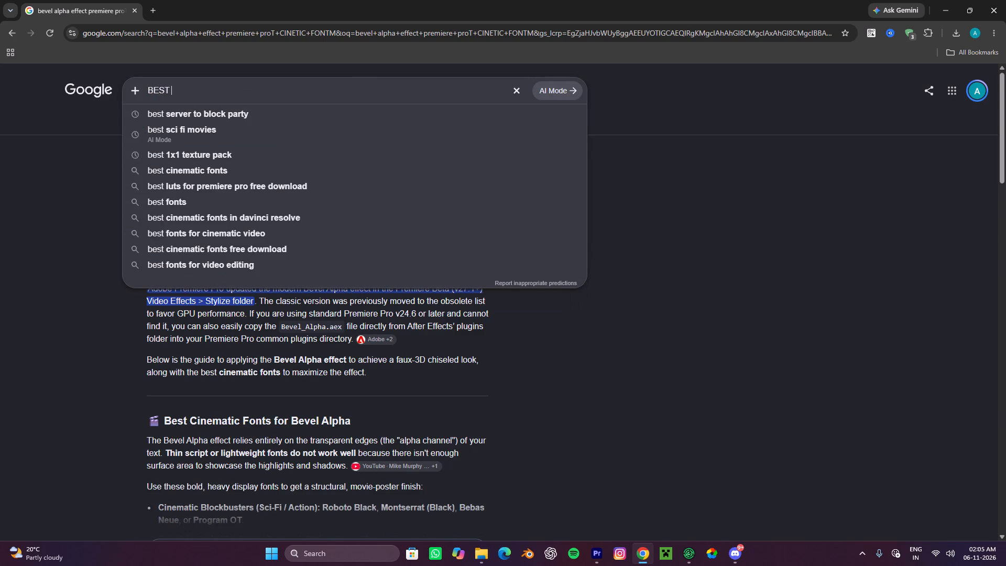
{"action": "type", "text": "CINEMATIC FONT"}
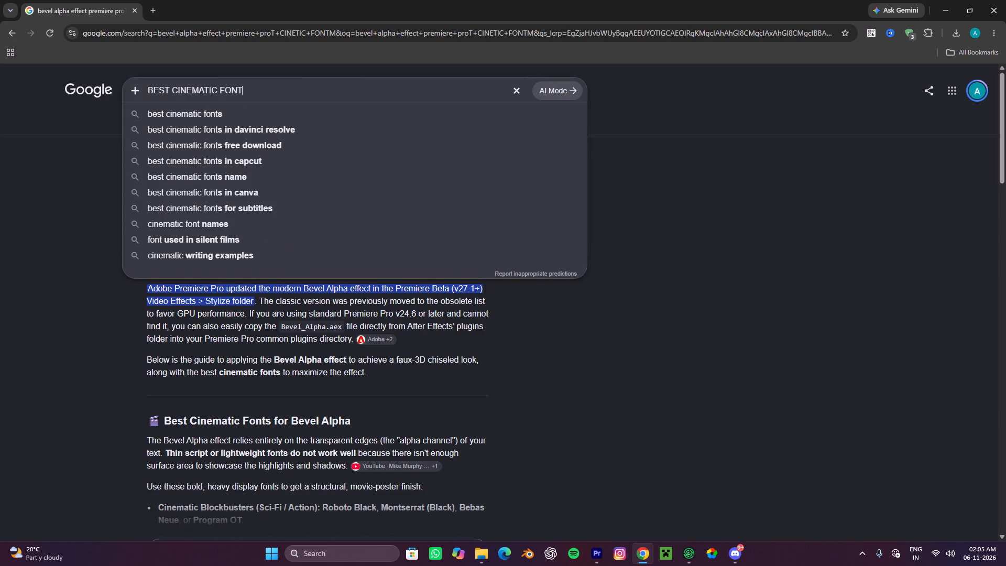
{"action": "key", "text": "Return"}
{"action": "left_click", "coordinate": [185, 173]}
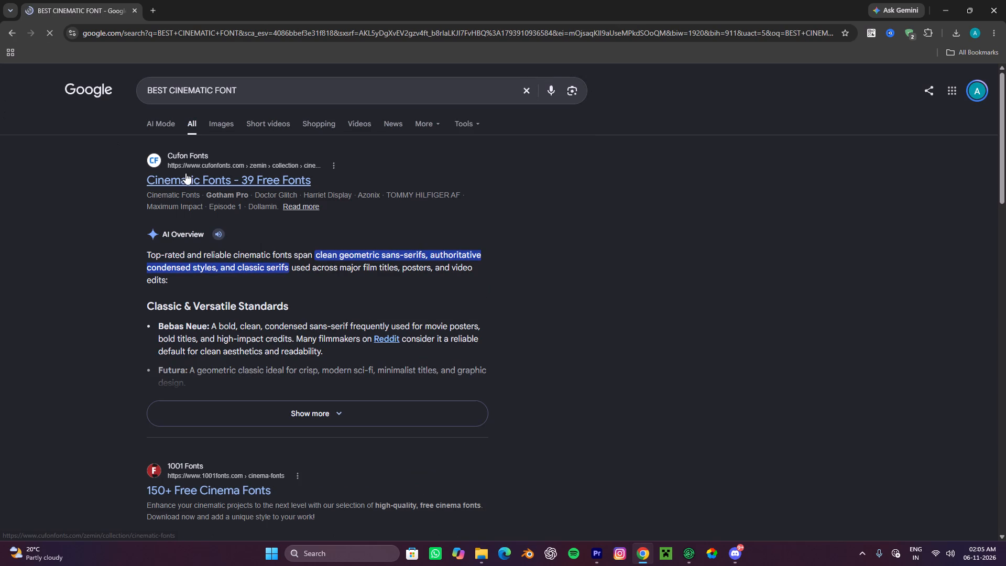
Download the Azonix and Maximum Impact fonts from the Cinematic Fonts collection.
{"action": "scroll", "coordinate": [422, 287], "scroll_direction": "down", "scroll_amount": 6}
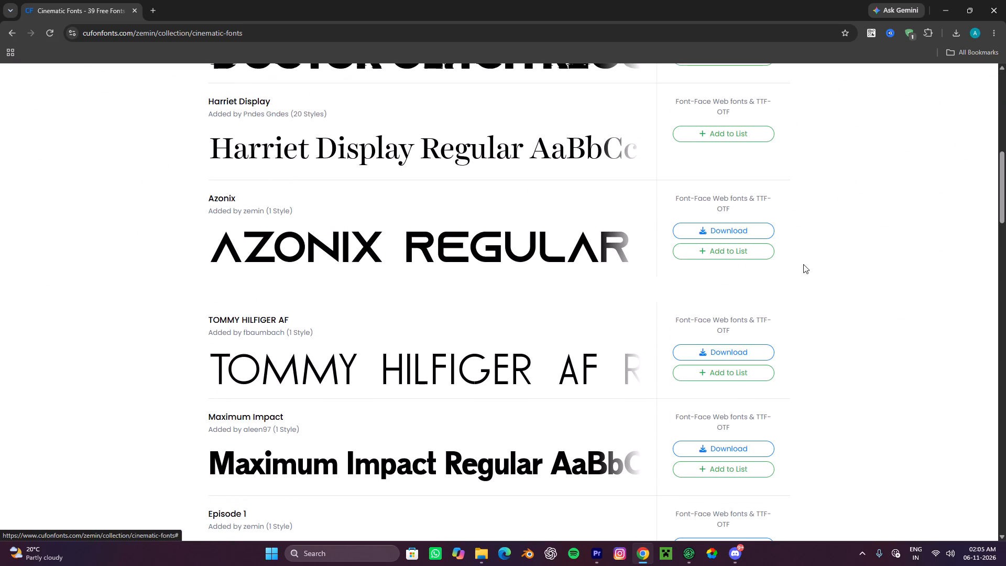
{"action": "left_click", "coordinate": [717, 225]}
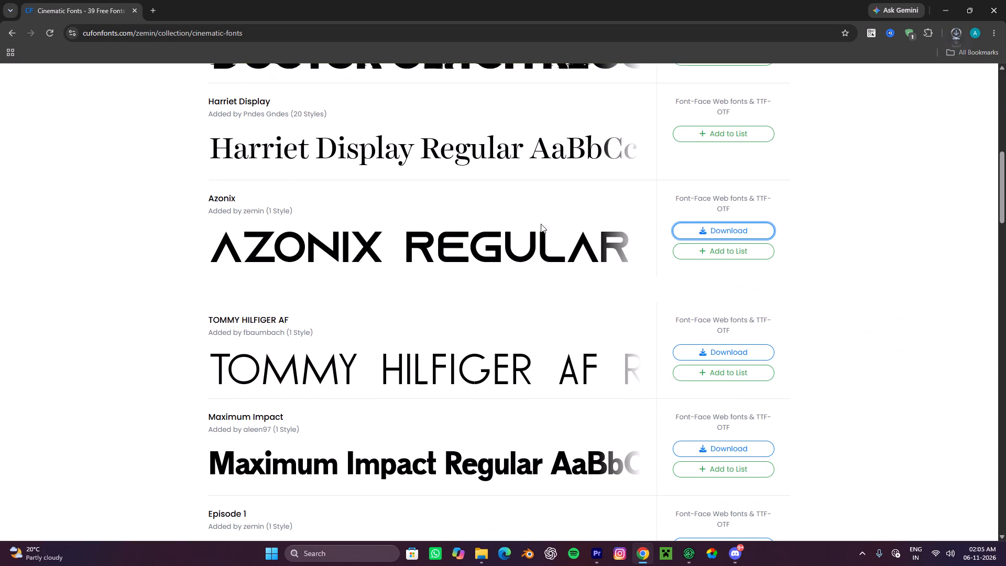
{"action": "scroll", "coordinate": [515, 235], "scroll_direction": "down", "scroll_amount": 1}
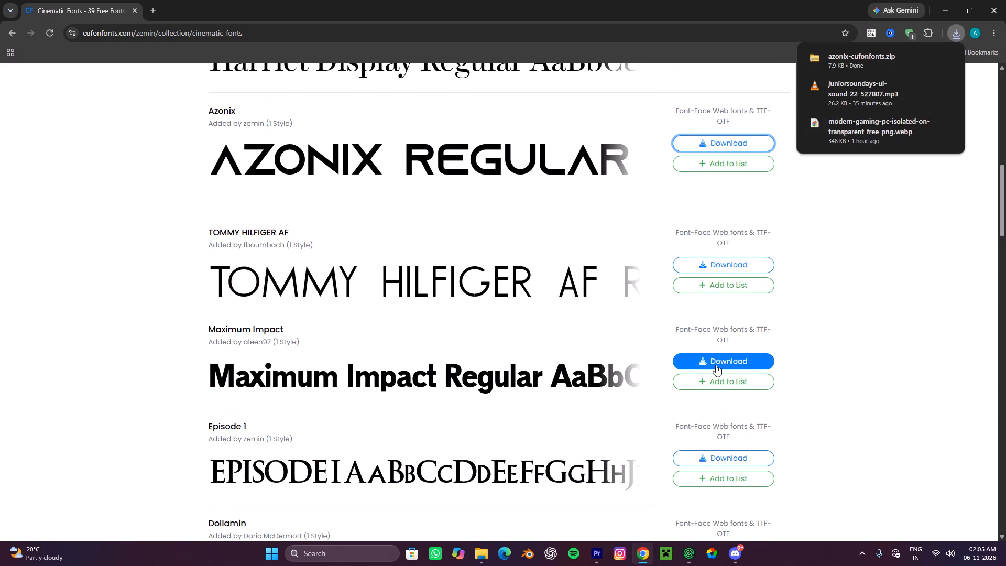
{"action": "left_click", "coordinate": [716, 365]}
Look through the rest of the Cinematic Fonts collection and download the Doctor Glitch font.
{"action": "scroll", "coordinate": [446, 332], "scroll_direction": "down", "scroll_amount": 5}
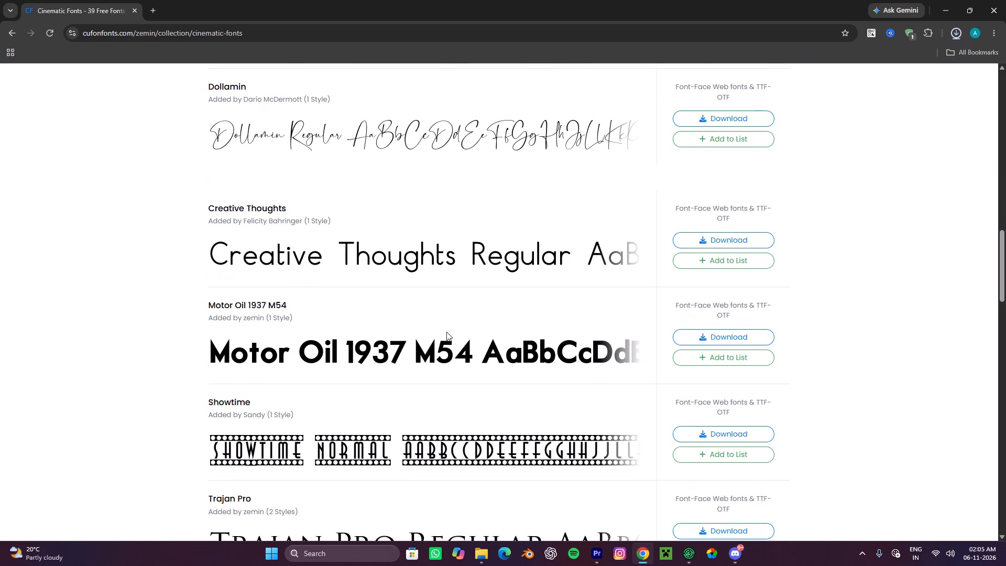
{"action": "scroll", "coordinate": [447, 331], "scroll_direction": "down", "scroll_amount": 10}
{"action": "scroll", "coordinate": [447, 331], "scroll_direction": "up", "scroll_amount": 3}
{"action": "scroll", "coordinate": [447, 331], "scroll_direction": "down", "scroll_amount": 3}
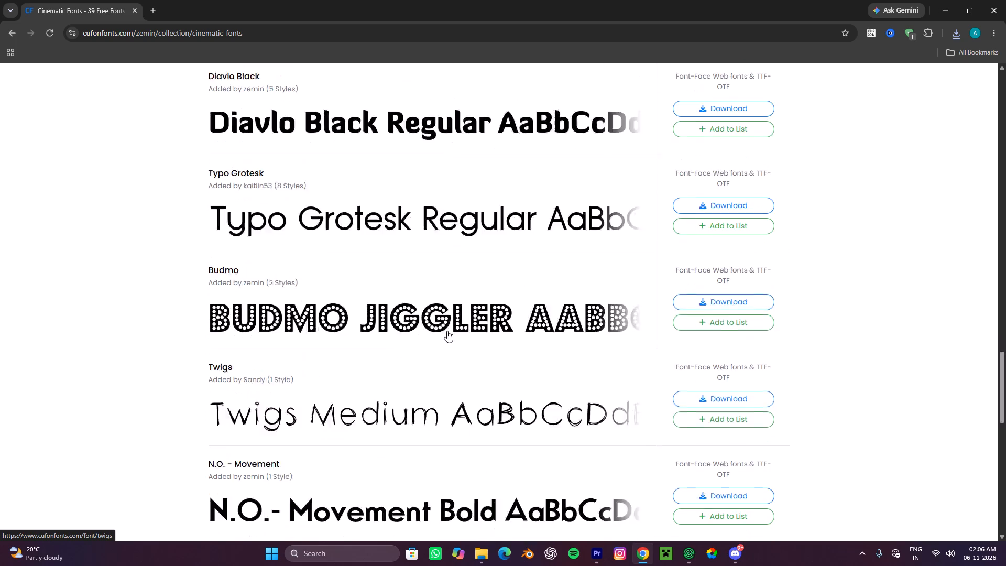
{"action": "scroll", "coordinate": [447, 331], "scroll_direction": "up", "scroll_amount": 13}
{"action": "scroll", "coordinate": [412, 292], "scroll_direction": "up", "scroll_amount": 4}
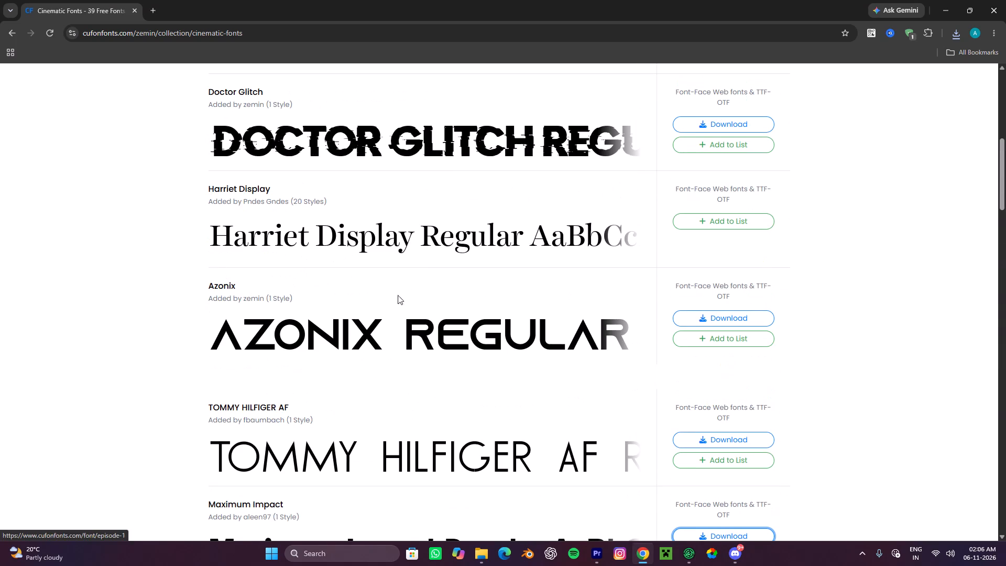
{"action": "scroll", "coordinate": [370, 296], "scroll_direction": "up", "scroll_amount": 1}
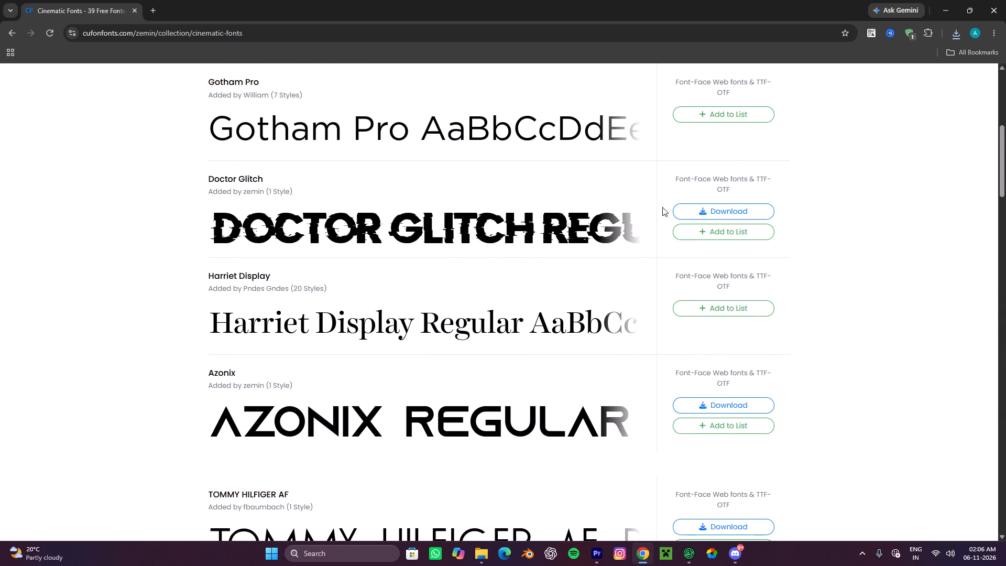
{"action": "left_click", "coordinate": [704, 211]}
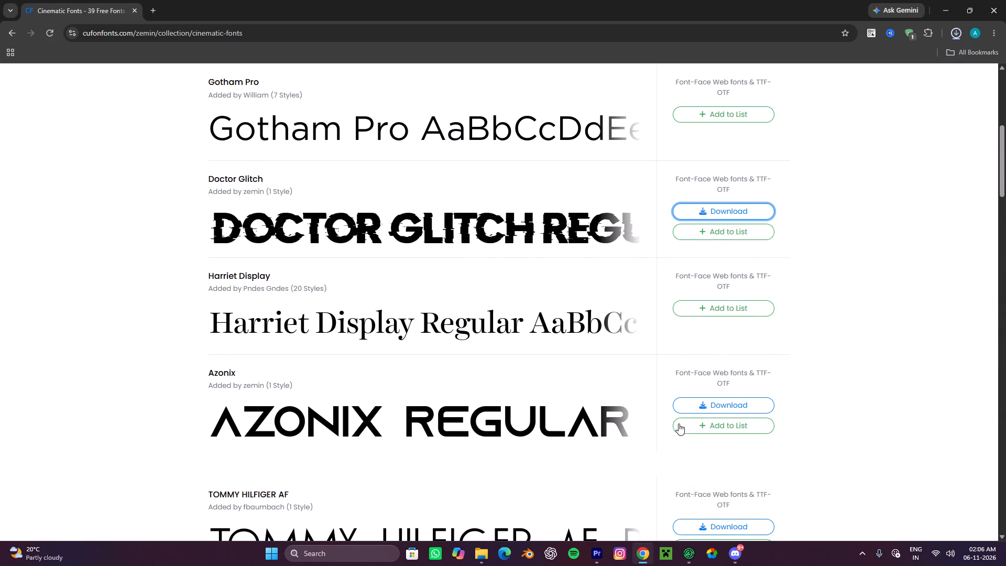
Switch to File Explorer and install the Doctor Glitch font from the doctor-glitch-cufonfonts archive in Downloads.
{"action": "left_click", "coordinate": [479, 555]}
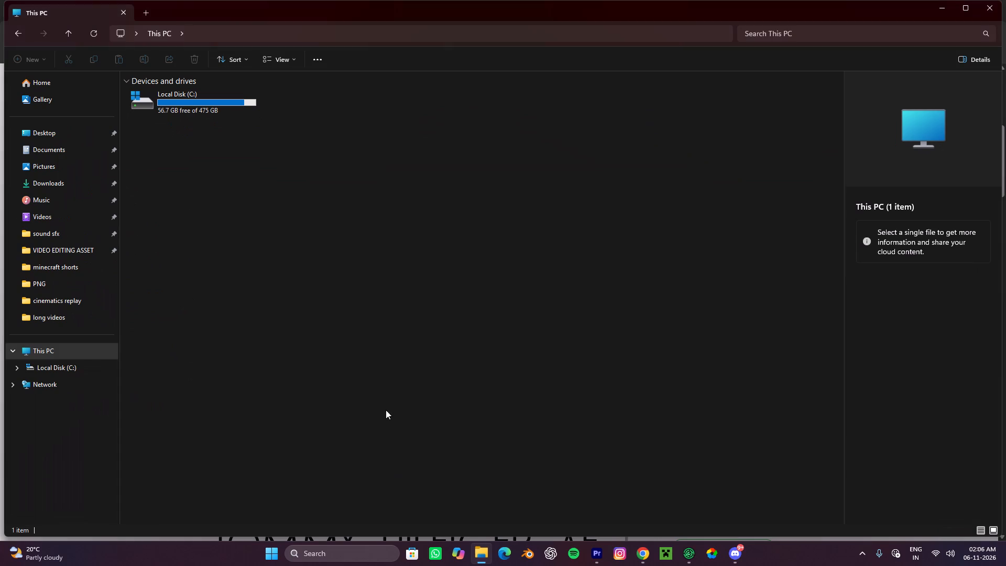
{"action": "left_click", "coordinate": [71, 190]}
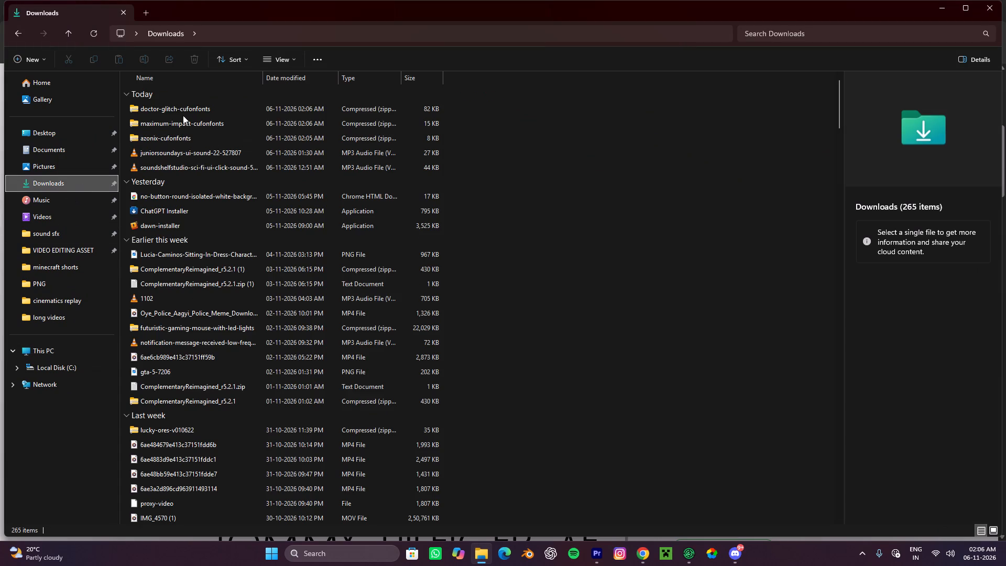
{"action": "left_click", "coordinate": [170, 112]}
{"action": "right_click", "coordinate": [170, 112]}
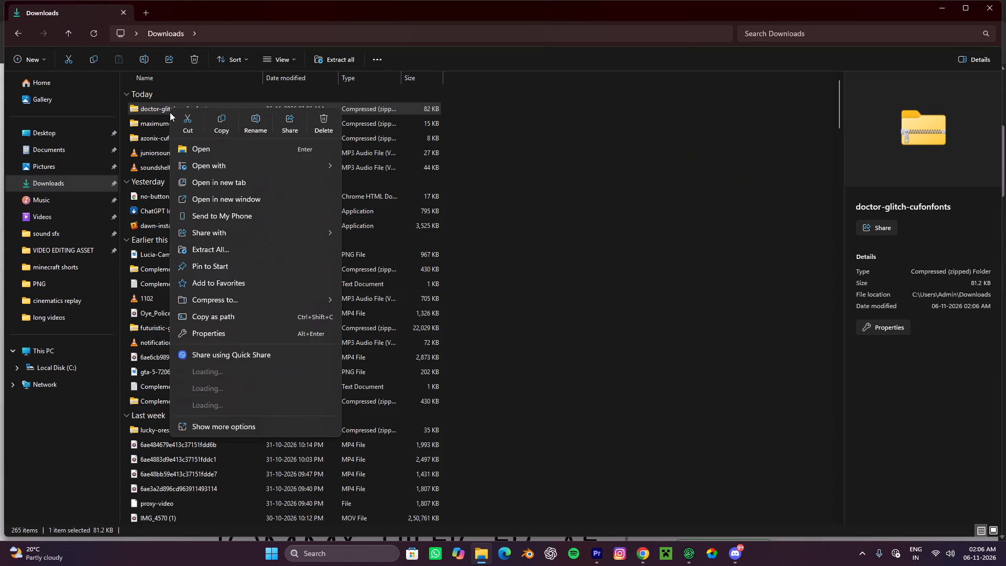
{"action": "left_click", "coordinate": [167, 112]}
{"action": "double_click", "coordinate": [143, 113]}
{"action": "double_click", "coordinate": [162, 97]}
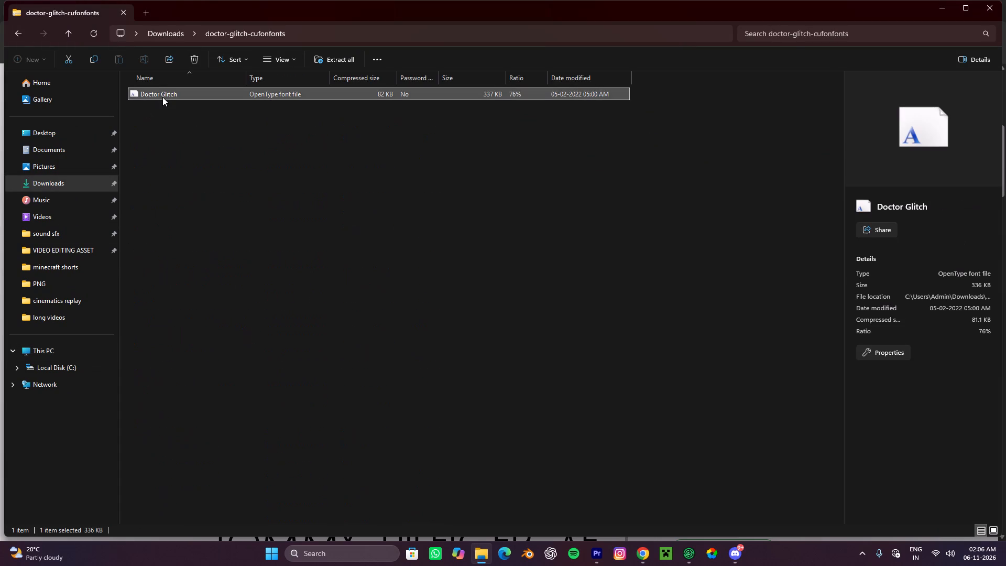
{"action": "left_click", "coordinate": [177, 139]}
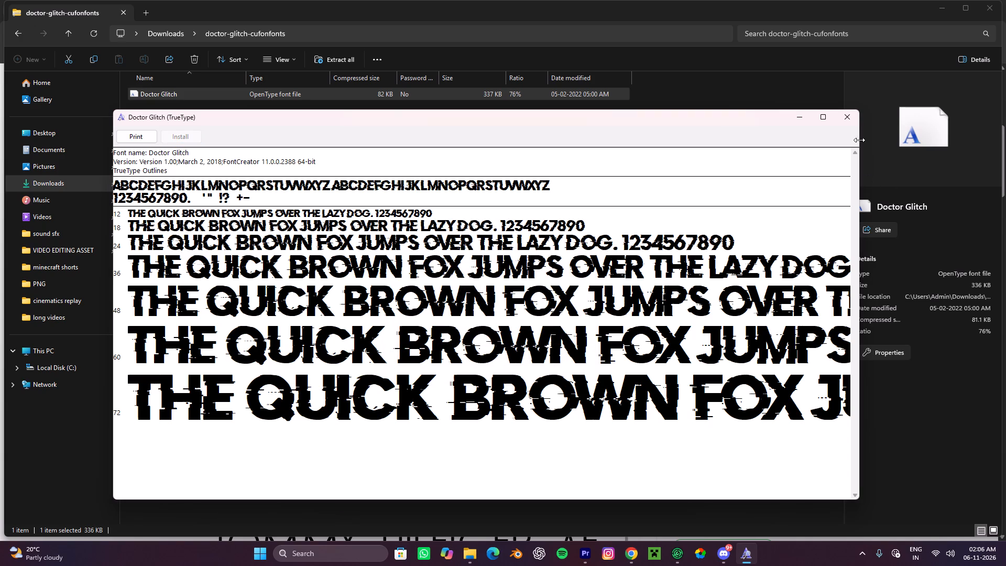
{"action": "left_click", "coordinate": [848, 118]}
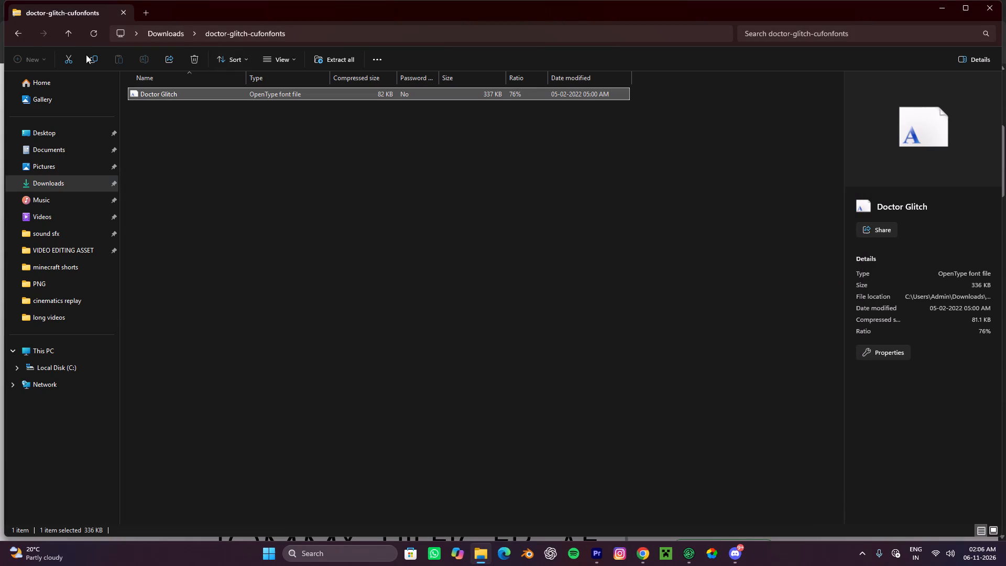
Install the Maximum Impact font from the maximum-impact-cufonfonts archive in Downloads.
{"action": "left_click", "coordinate": [24, 36]}
{"action": "double_click", "coordinate": [156, 123]}
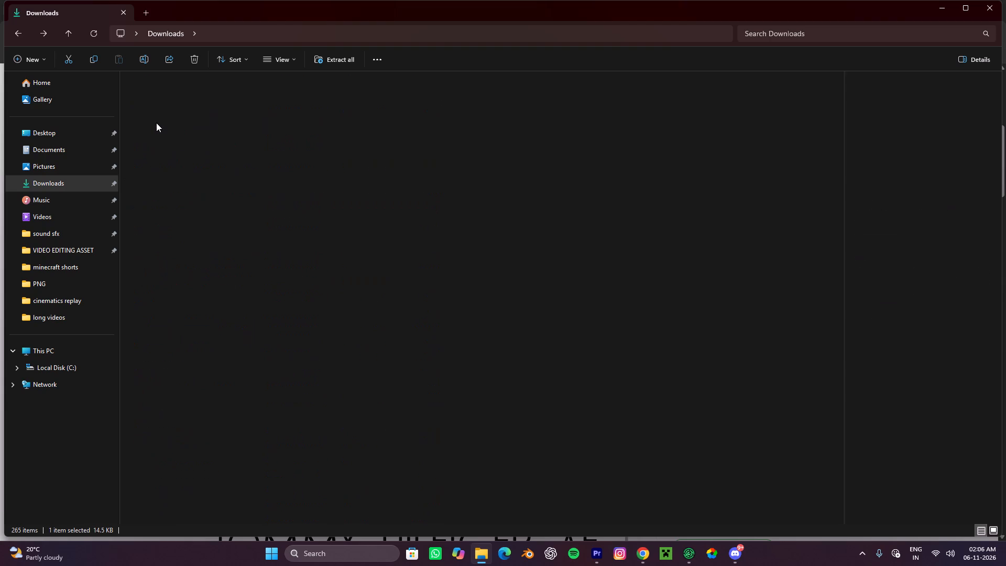
{"action": "double_click", "coordinate": [161, 97]}
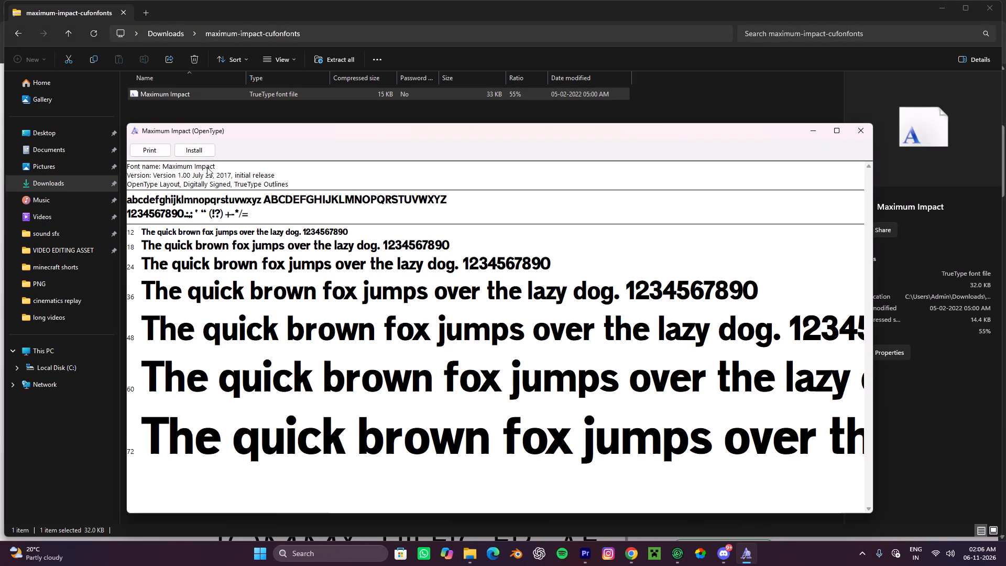
{"action": "left_click", "coordinate": [200, 153]}
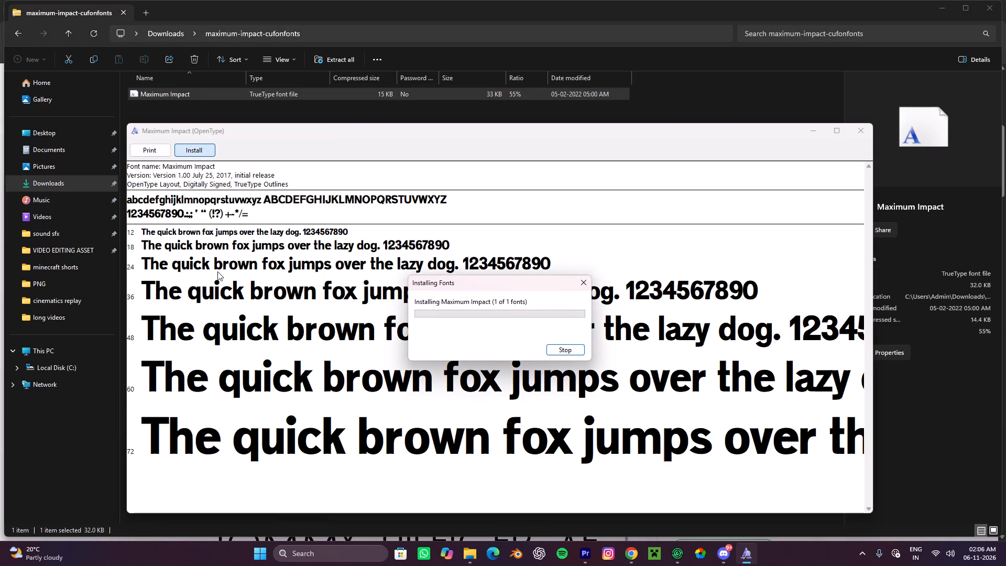
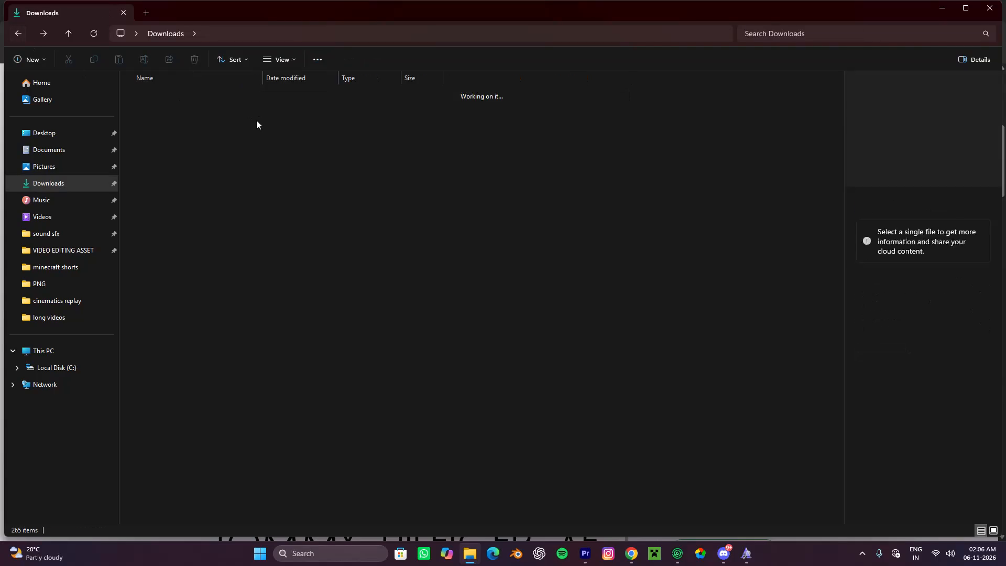
Install the Azonix font from the azonix-cufonfonts archive in Downloads.
{"action": "double_click", "coordinate": [190, 143]}
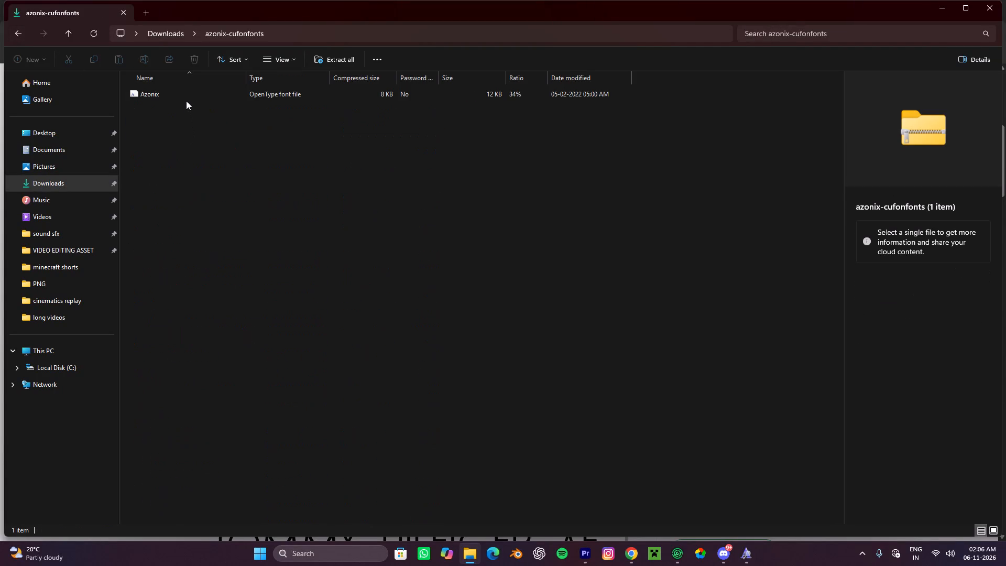
{"action": "left_click", "coordinate": [186, 100]}
{"action": "left_click", "coordinate": [170, 95]}
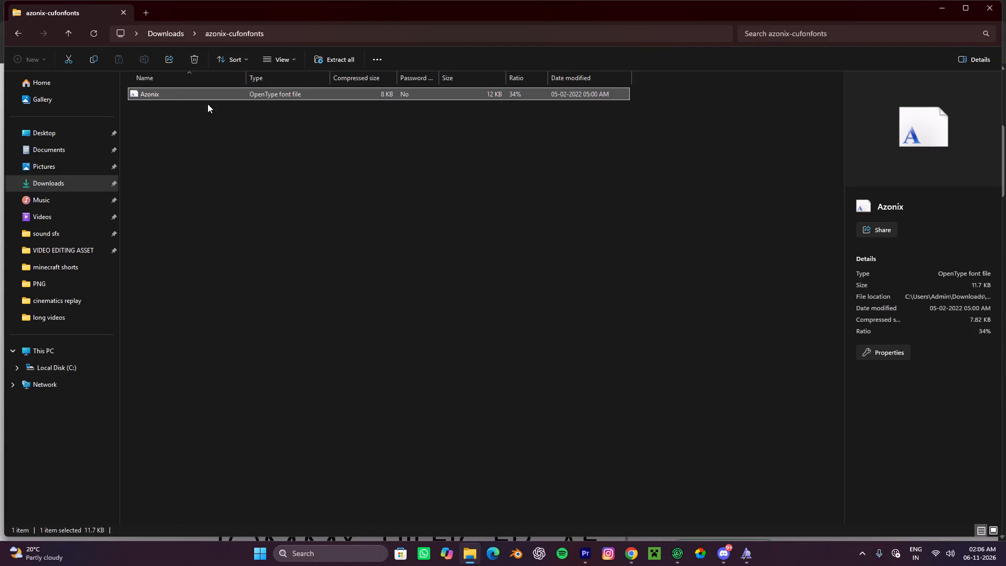
{"action": "right_click", "coordinate": [237, 93]}
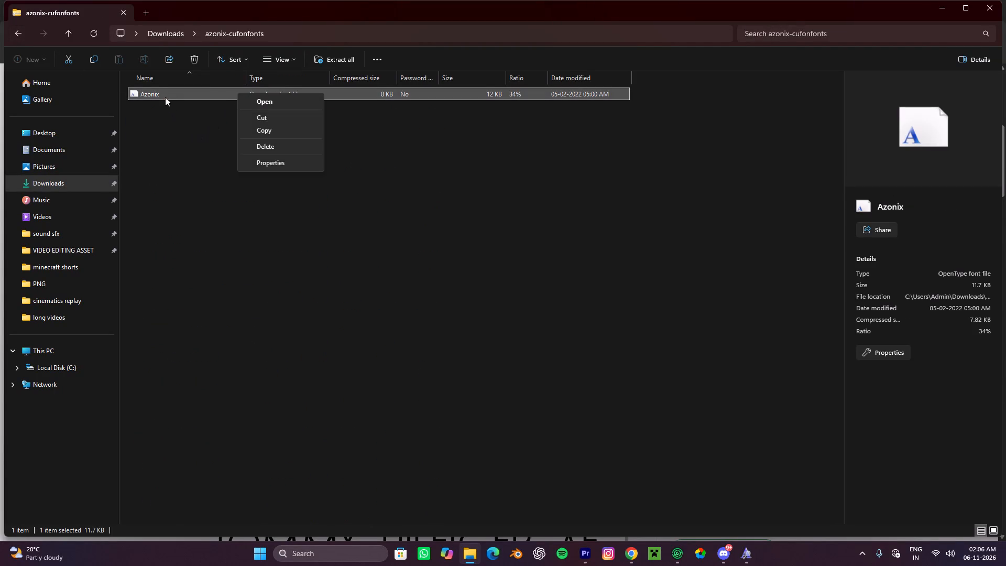
{"action": "left_click", "coordinate": [156, 87]}
{"action": "double_click", "coordinate": [147, 91]}
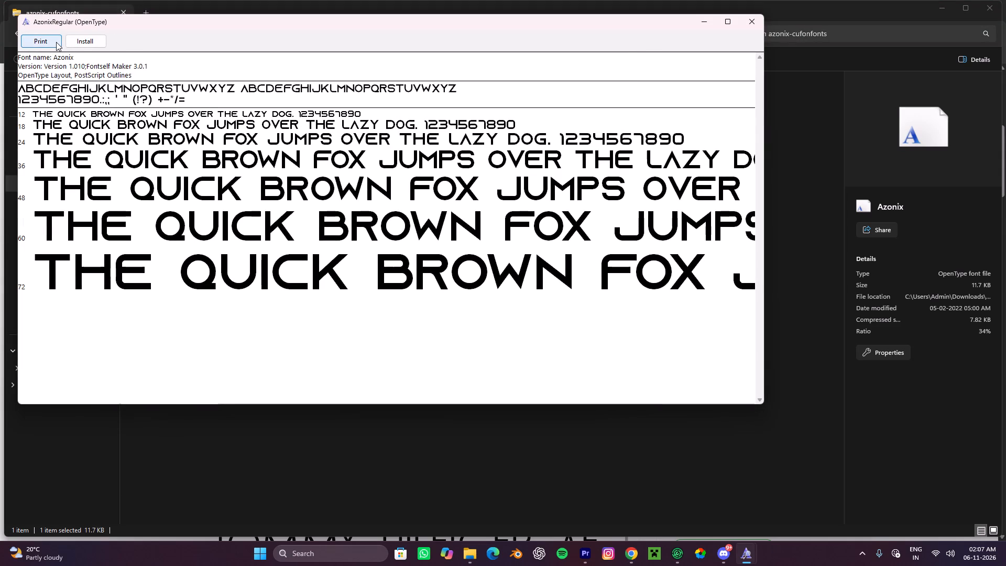
{"action": "left_click", "coordinate": [56, 42]}
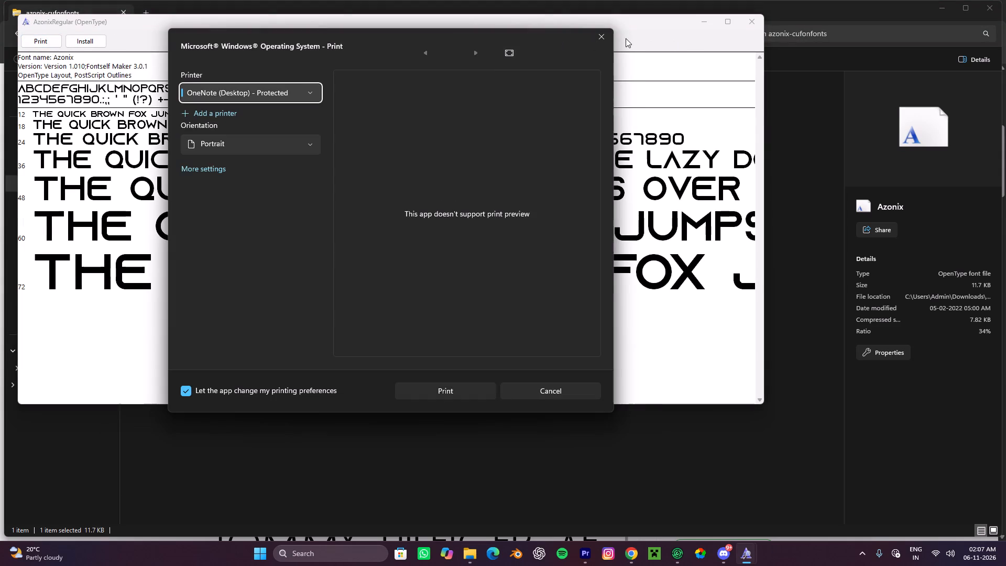
{"action": "left_click", "coordinate": [626, 38]}
{"action": "left_click", "coordinate": [607, 36]}
{"action": "left_click", "coordinate": [88, 45]}
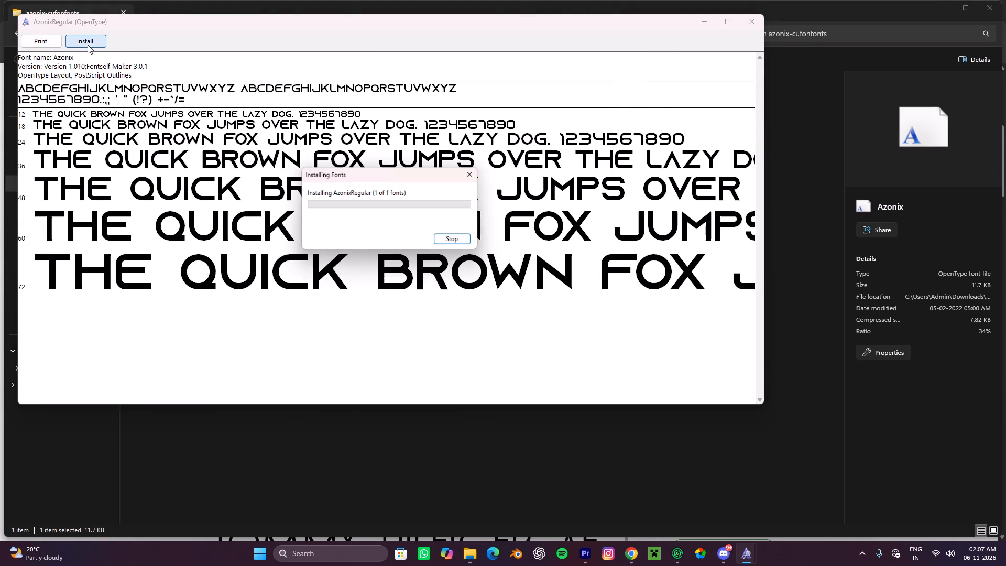
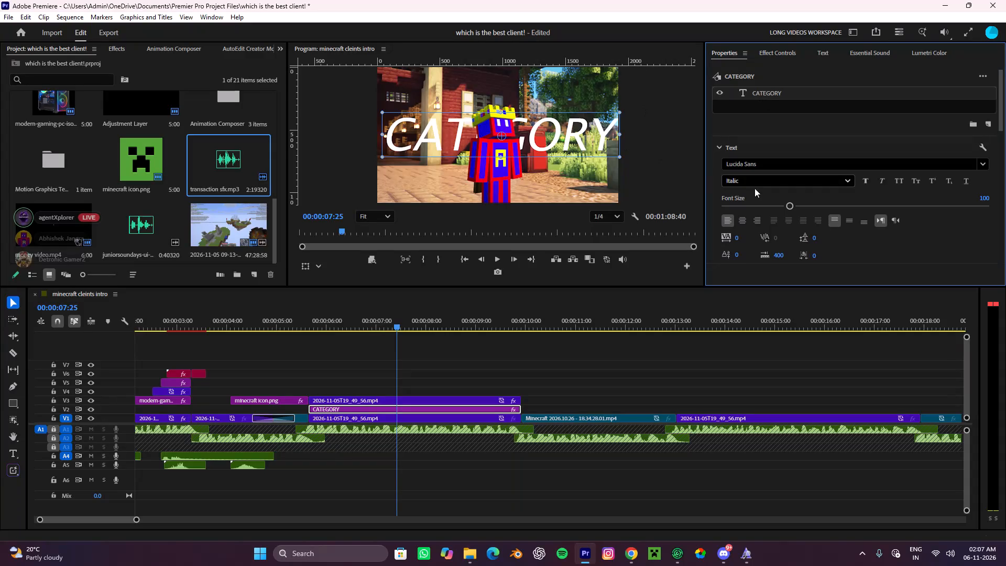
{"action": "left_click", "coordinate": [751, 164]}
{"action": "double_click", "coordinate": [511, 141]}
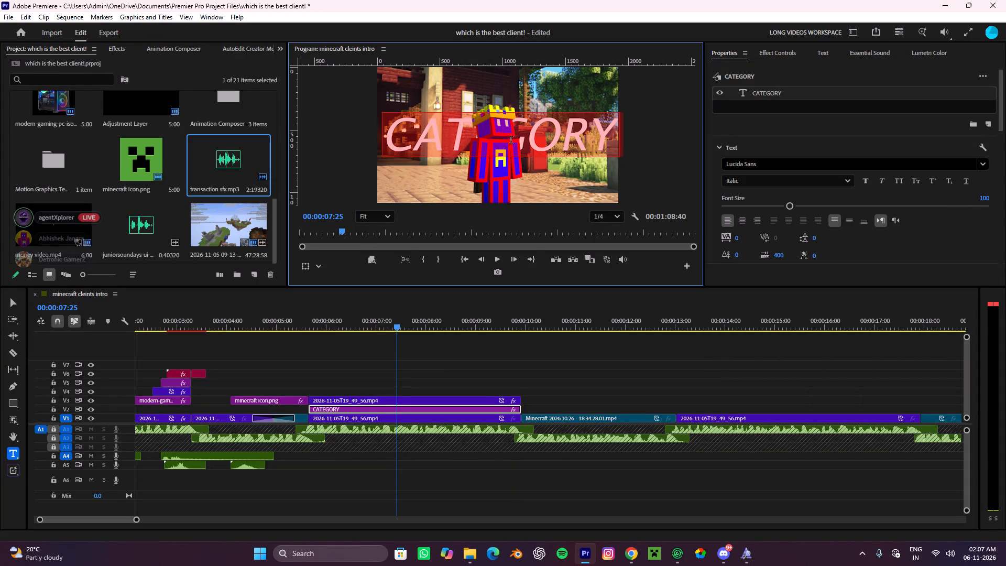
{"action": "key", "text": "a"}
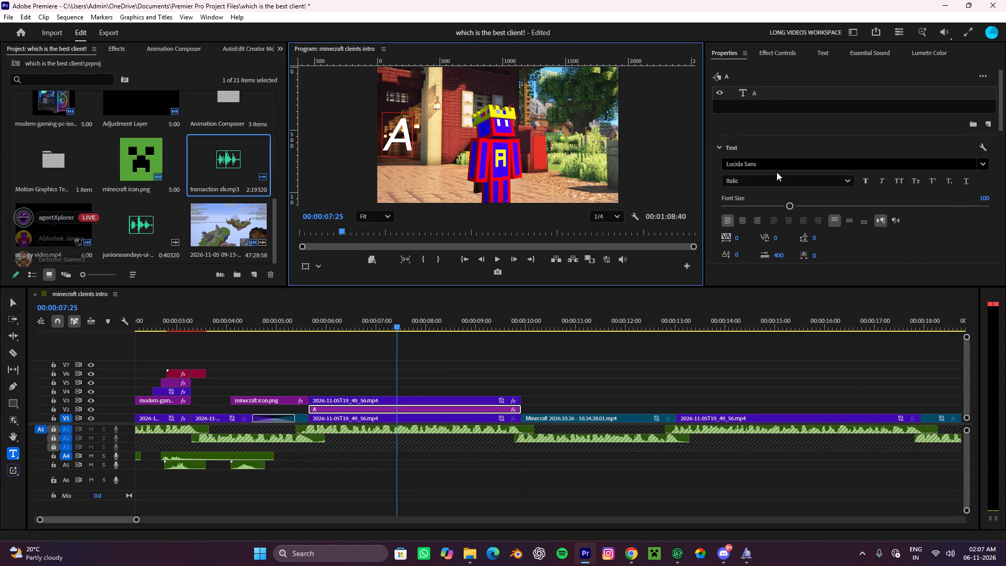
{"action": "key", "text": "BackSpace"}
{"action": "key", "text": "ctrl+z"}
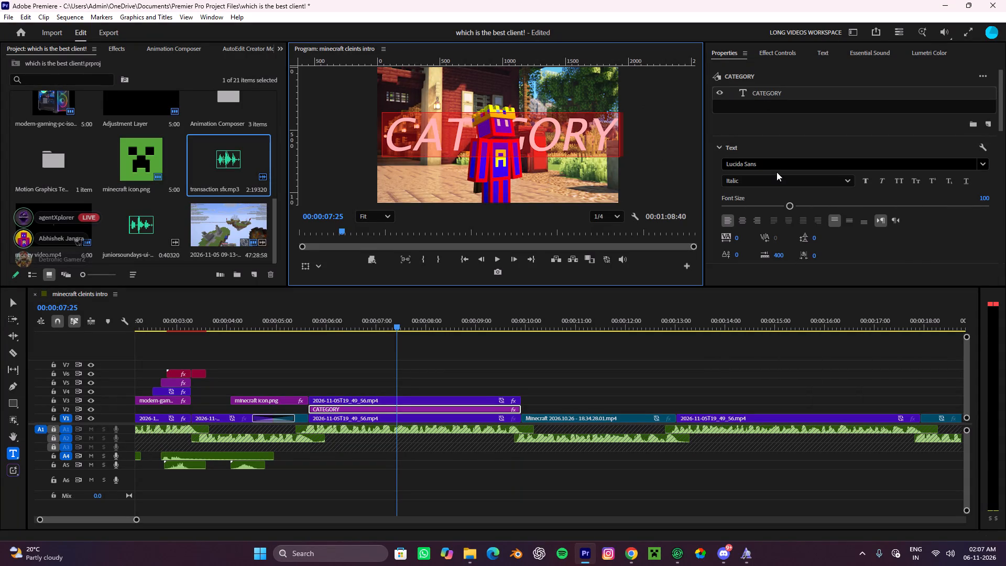
Search the fonts available for the CATEGORY title for AZO, then clear the search text.
{"action": "left_click", "coordinate": [815, 162]}
{"action": "type", "text": "AZO"}
{"action": "key", "text": "BackSpace"}
{"action": "key", "text": "BackSpace"}
{"action": "key", "text": "BackSpace"}
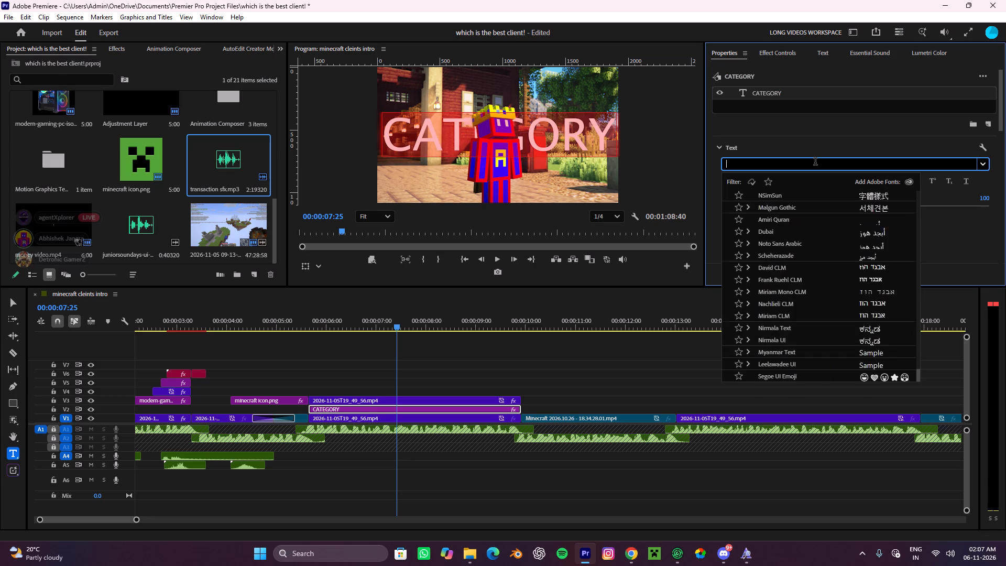
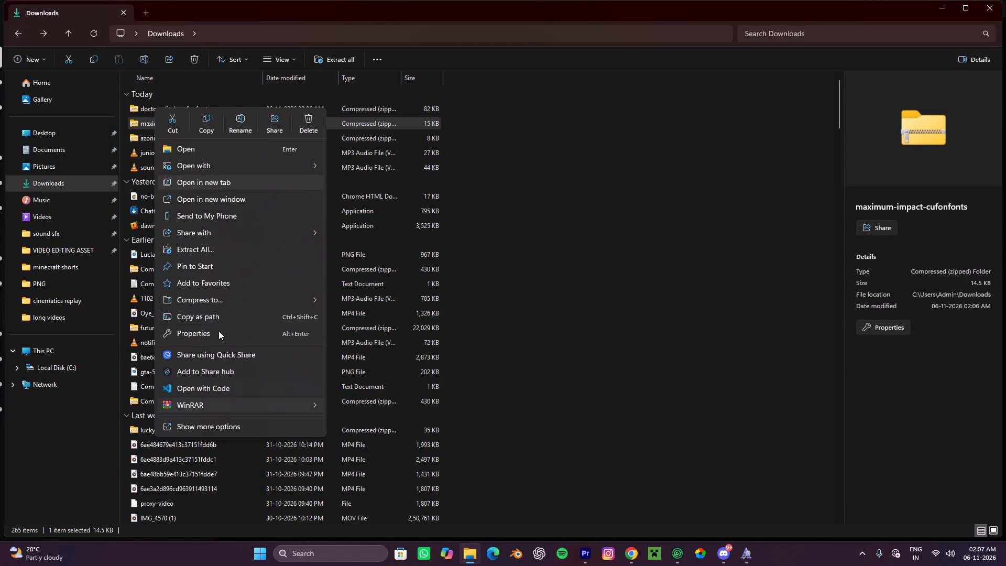
Extract the maximum-impact-cufonfonts archive in Downloads and install its Maximum Impact font, replacing the installed copy.
{"action": "left_click", "coordinate": [206, 249]}
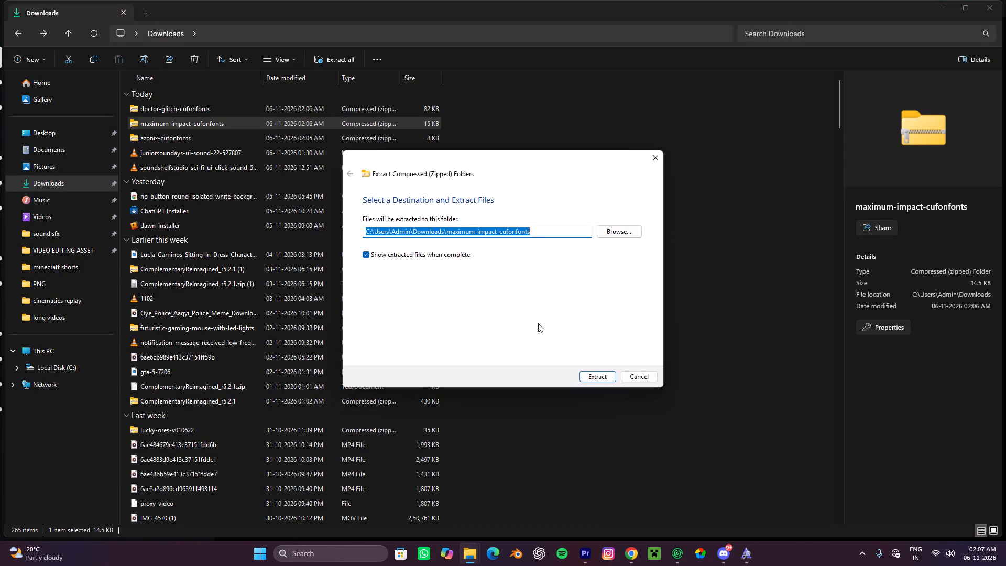
{"action": "left_click", "coordinate": [605, 377]}
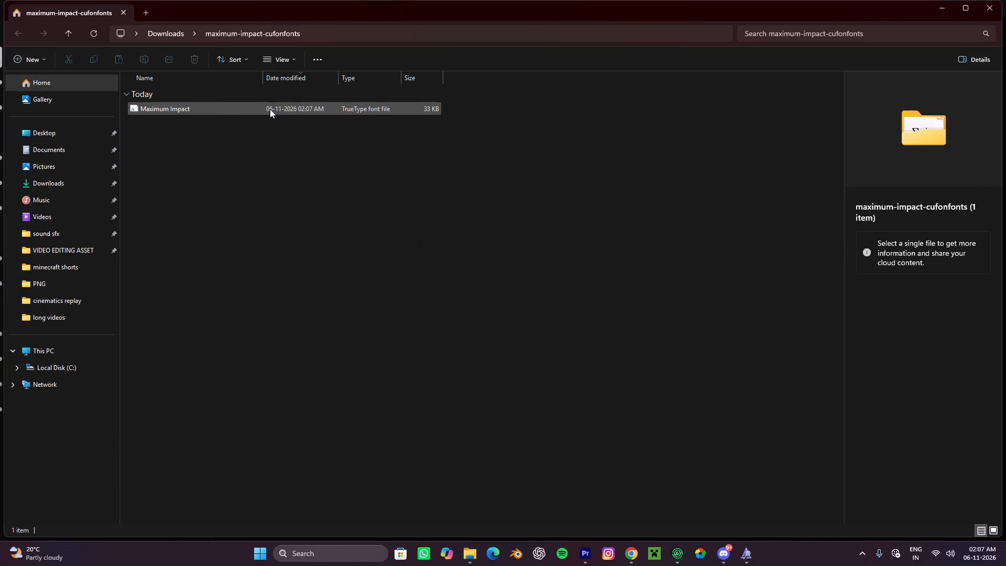
{"action": "double_click", "coordinate": [217, 106]}
{"action": "left_click", "coordinate": [98, 61]}
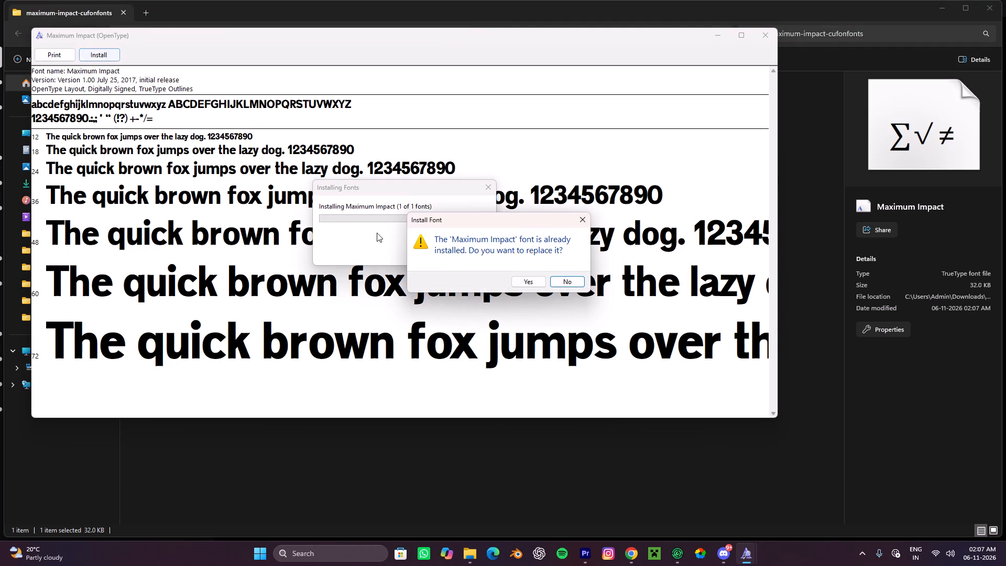
{"action": "left_click", "coordinate": [527, 278]}
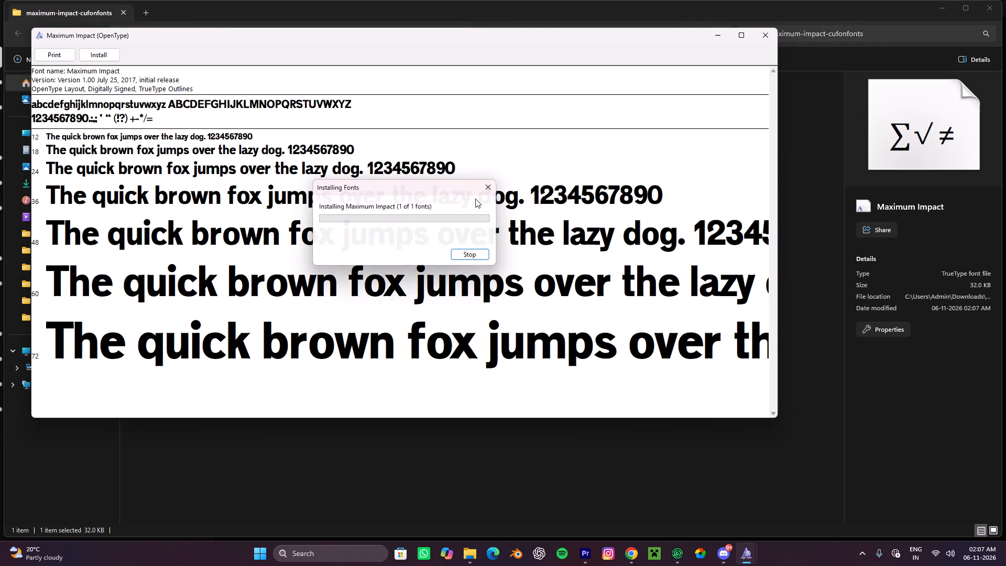
{"action": "left_click", "coordinate": [769, 38]}
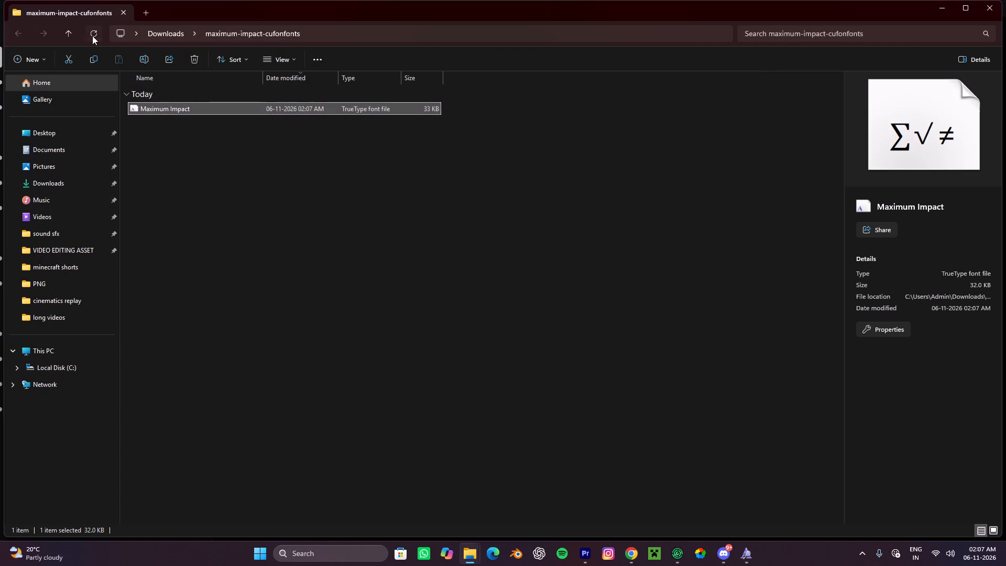
{"action": "left_click", "coordinate": [21, 32]}
{"action": "left_click", "coordinate": [991, 7]}
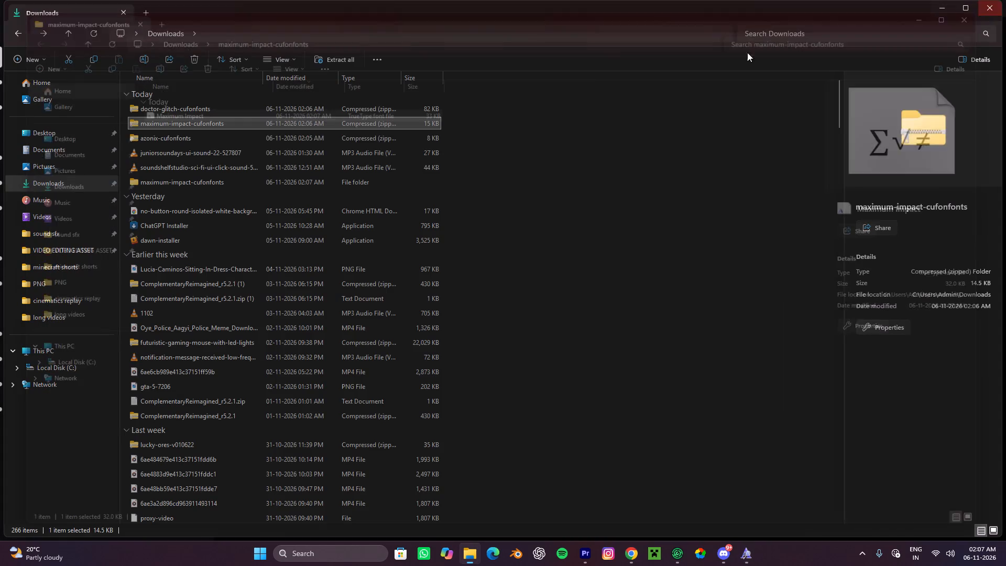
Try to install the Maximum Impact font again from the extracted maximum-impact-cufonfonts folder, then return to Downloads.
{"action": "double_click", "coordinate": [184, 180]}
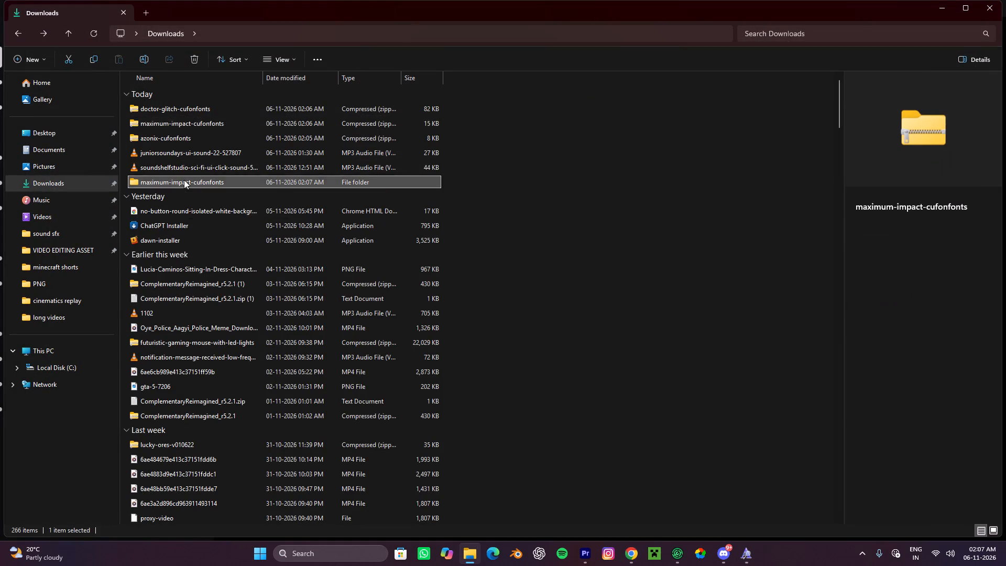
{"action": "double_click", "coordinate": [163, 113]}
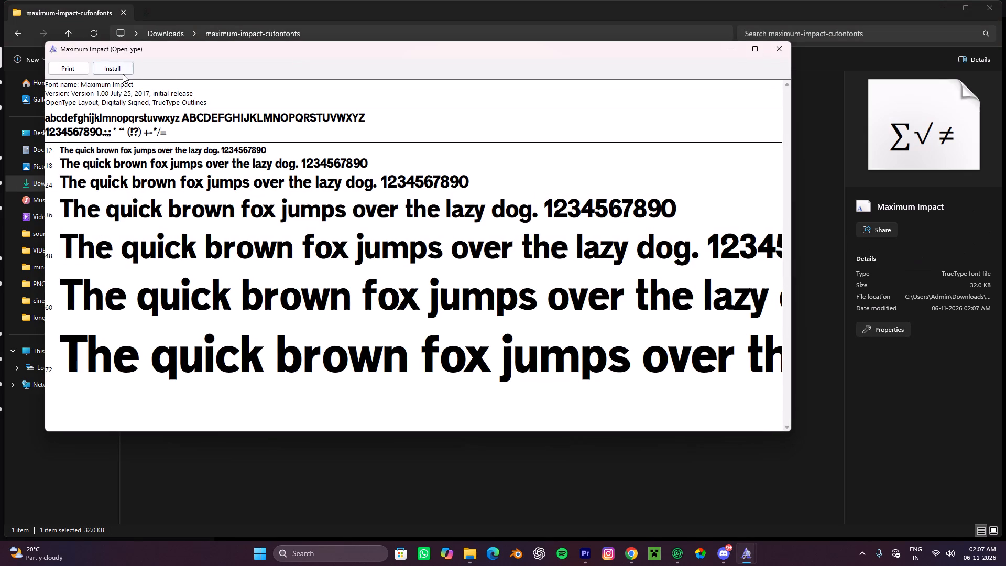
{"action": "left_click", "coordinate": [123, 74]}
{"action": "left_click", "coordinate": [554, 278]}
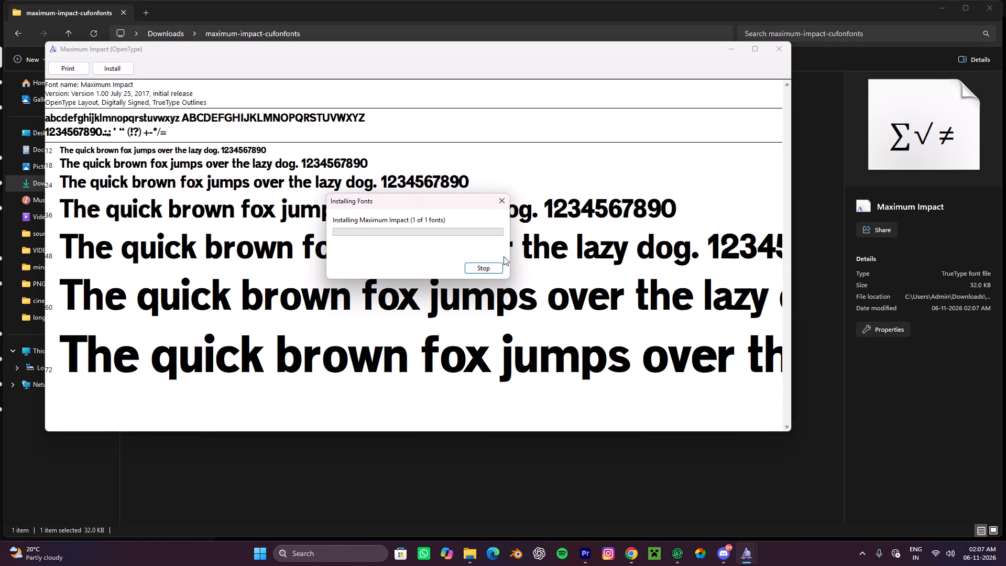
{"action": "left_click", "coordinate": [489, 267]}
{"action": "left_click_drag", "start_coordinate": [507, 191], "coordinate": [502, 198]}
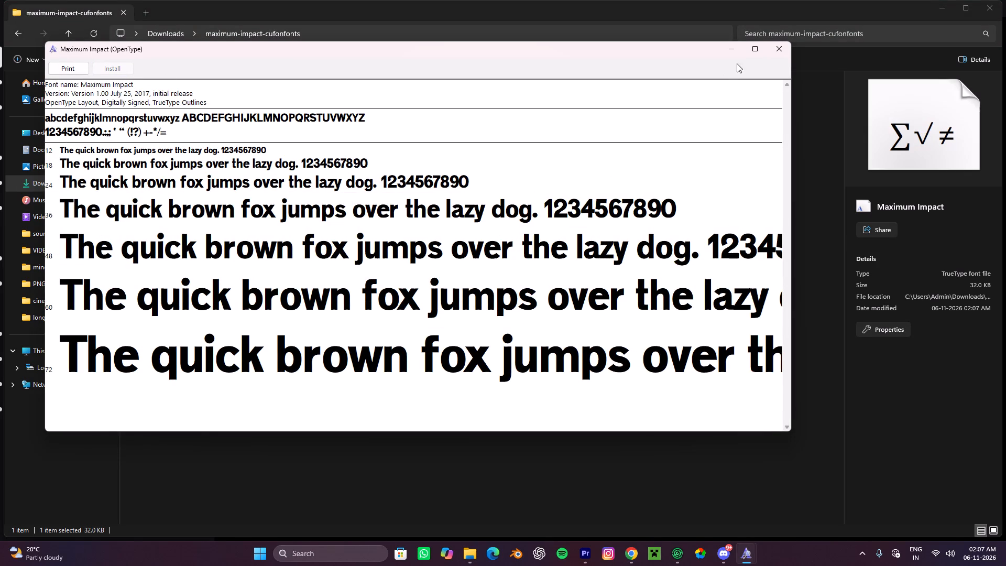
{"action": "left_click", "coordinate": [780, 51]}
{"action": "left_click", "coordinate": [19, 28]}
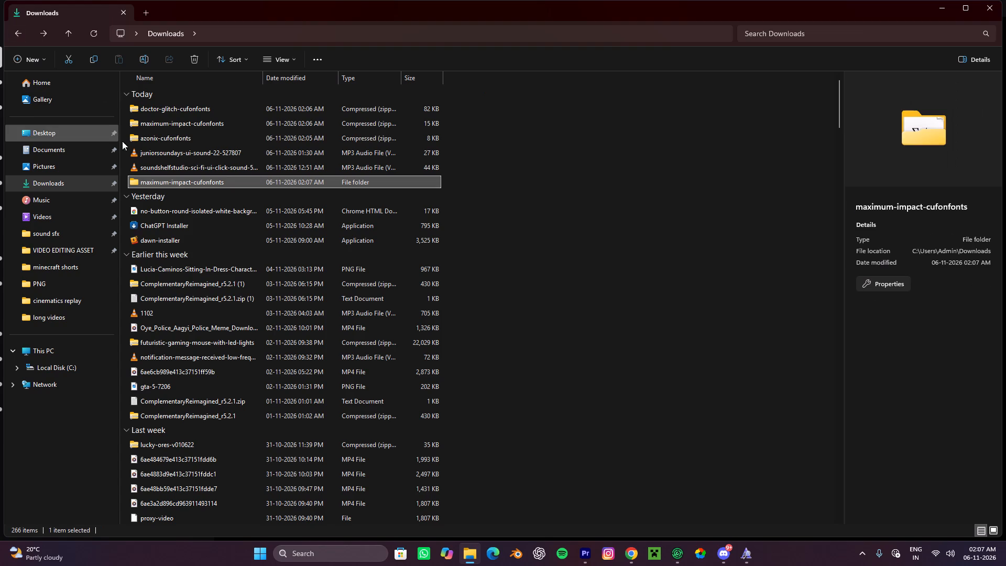
Extract the azonix-cufonfonts archive in Downloads and install its Azonix font, replacing the installed copy.
{"action": "right_click", "coordinate": [194, 137]}
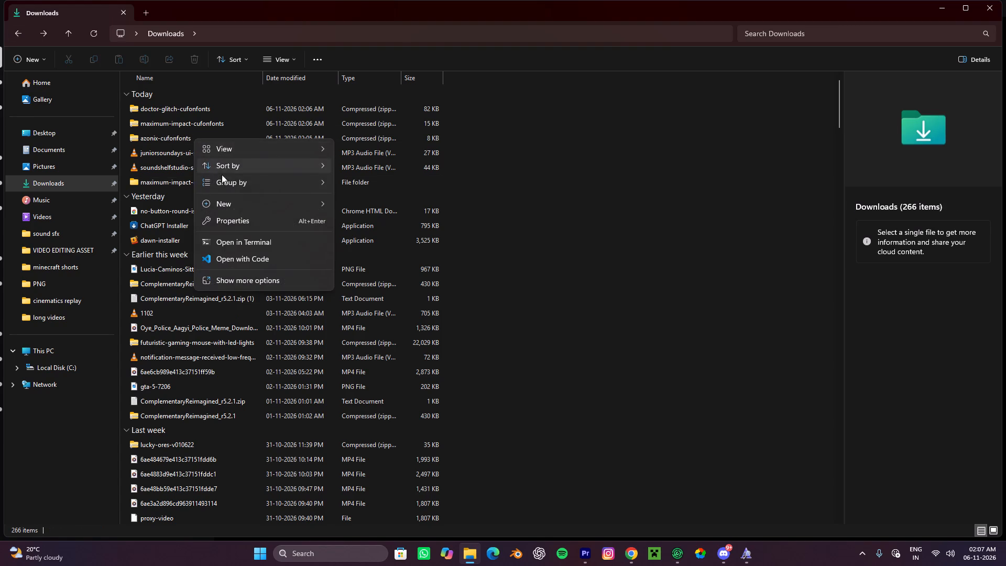
{"action": "left_click", "coordinate": [151, 141]}
{"action": "right_click", "coordinate": [151, 141]}
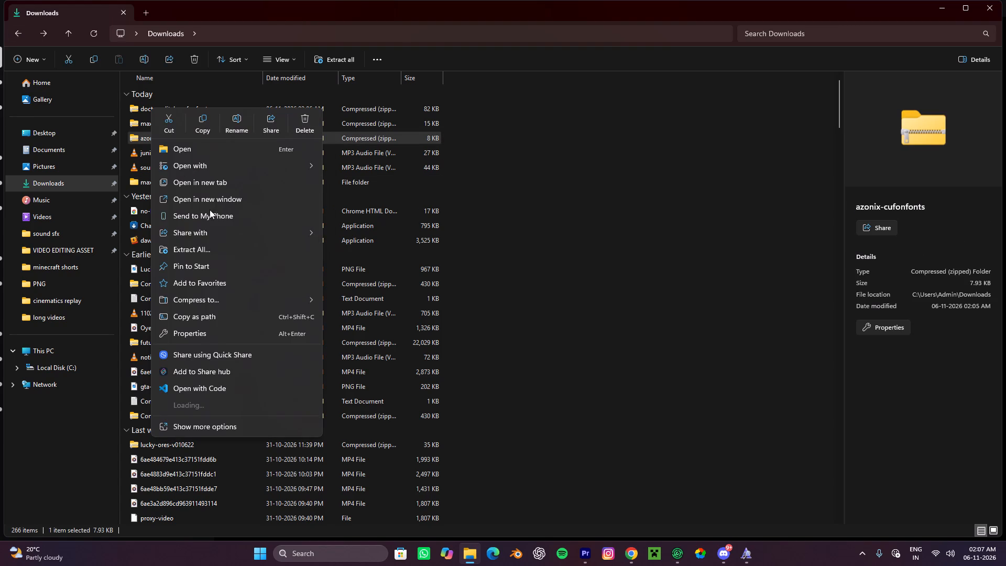
{"action": "left_click", "coordinate": [192, 249]}
{"action": "left_click", "coordinate": [589, 372]}
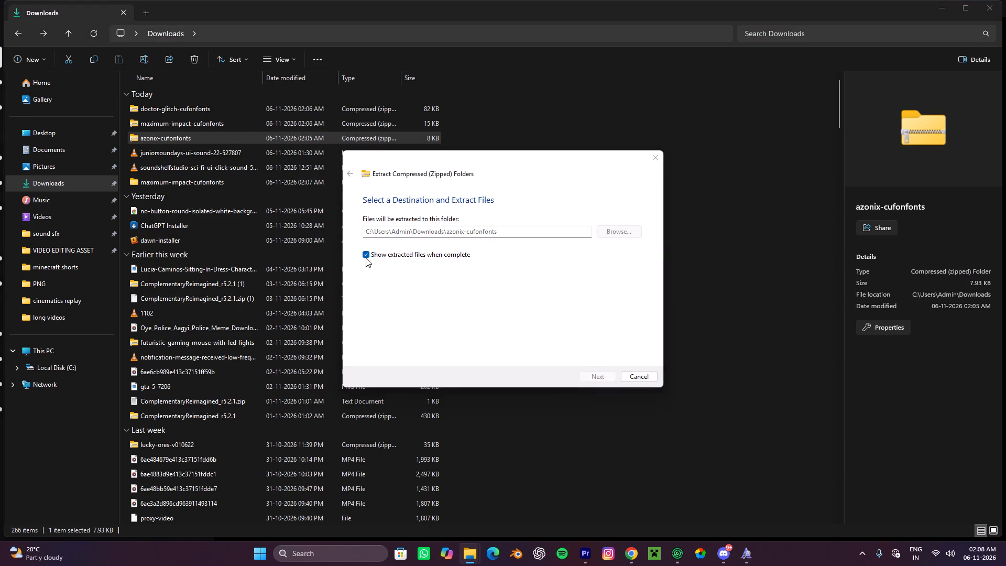
{"action": "double_click", "coordinate": [166, 113]}
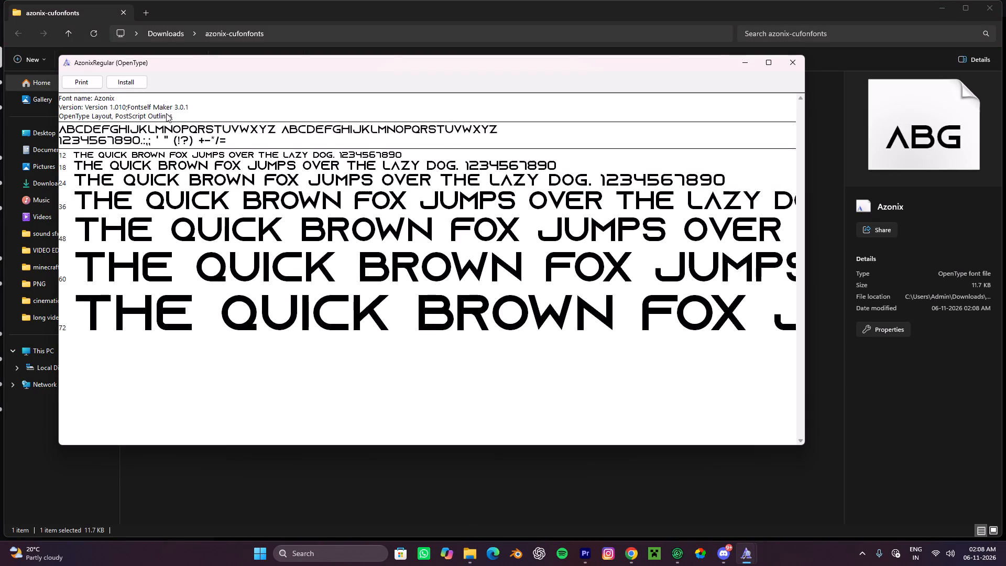
{"action": "left_click", "coordinate": [118, 77]}
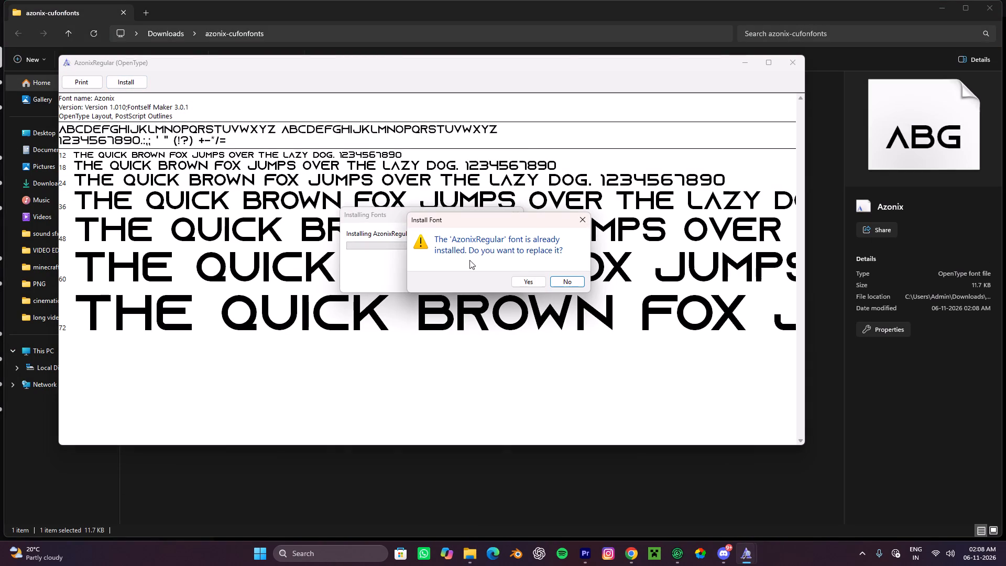
{"action": "left_click", "coordinate": [521, 278]}
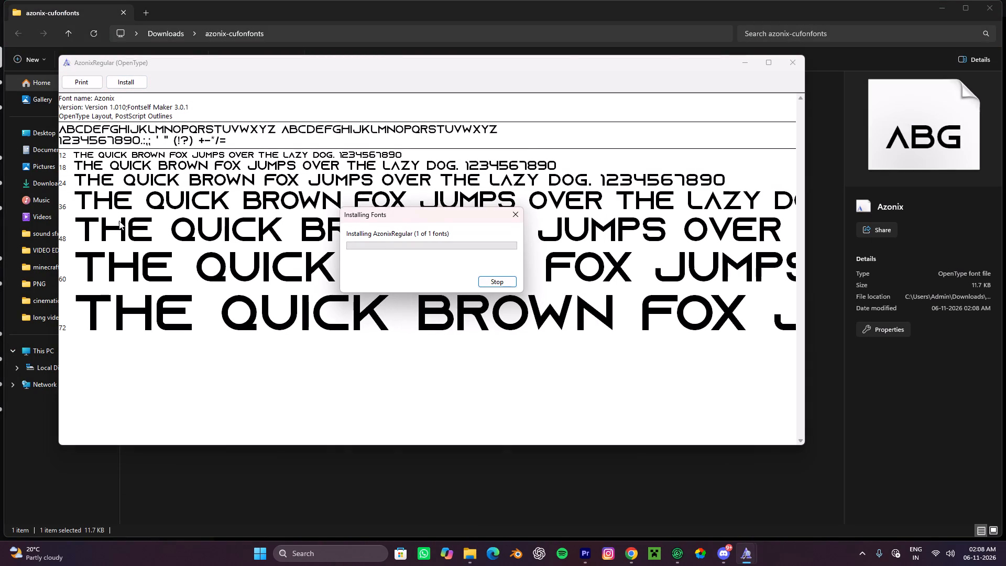
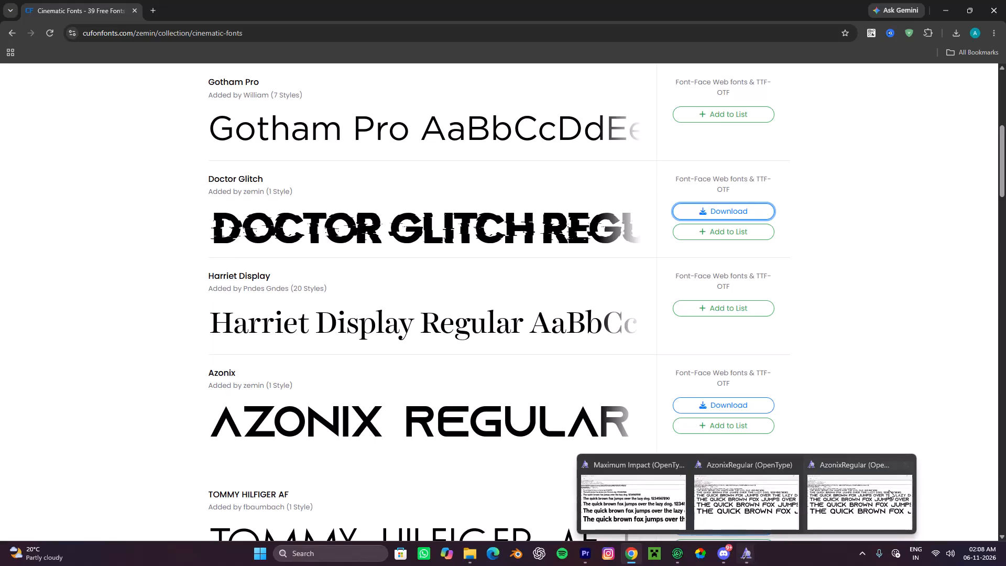
Close the open Azonix and Maximum Impact font preview windows.
{"action": "left_click", "coordinate": [864, 472]}
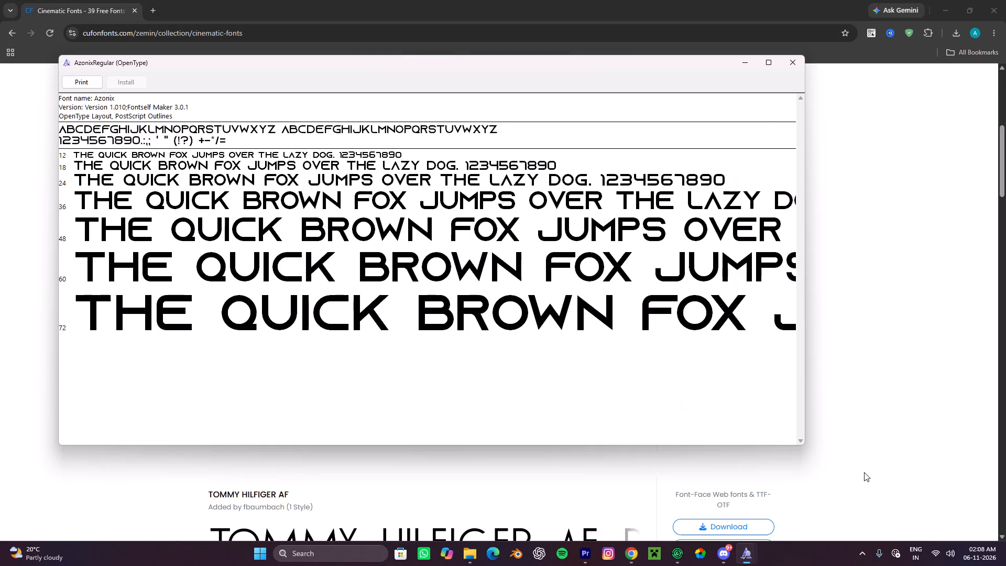
{"action": "left_click", "coordinate": [96, 79]}
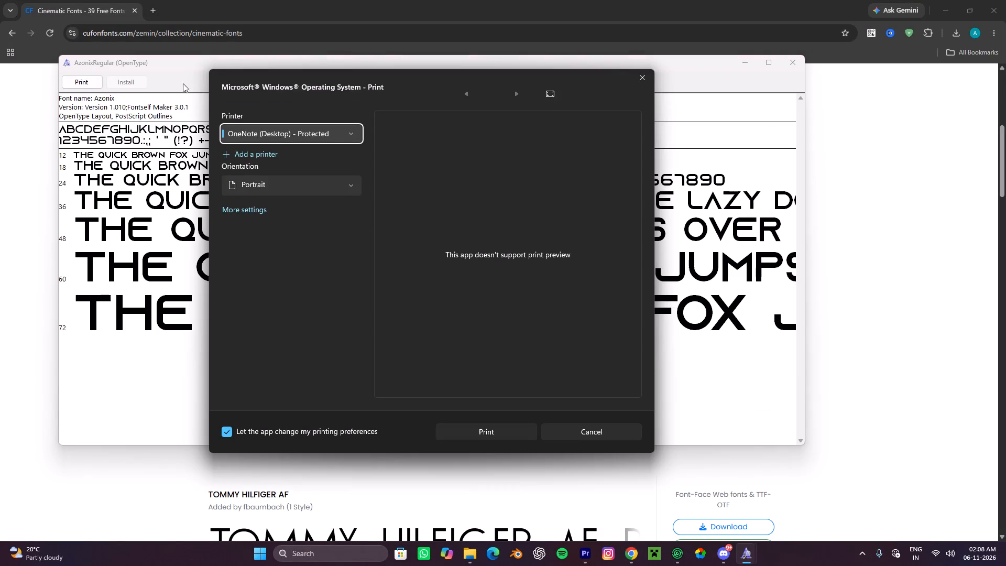
{"action": "left_click", "coordinate": [645, 79]}
{"action": "left_click_drag", "start_coordinate": [128, 82], "coordinate": [134, 84]}
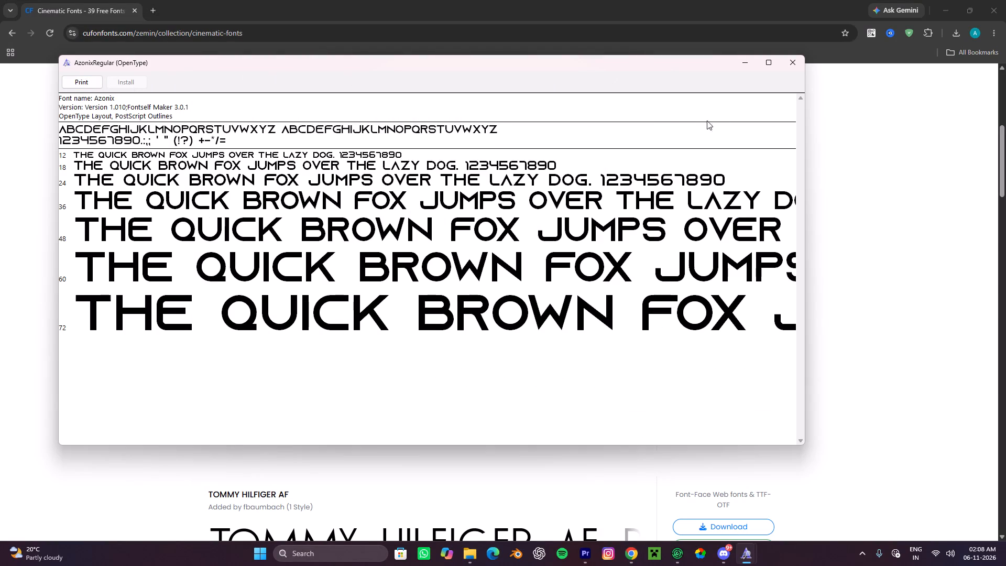
{"action": "left_click", "coordinate": [795, 59]}
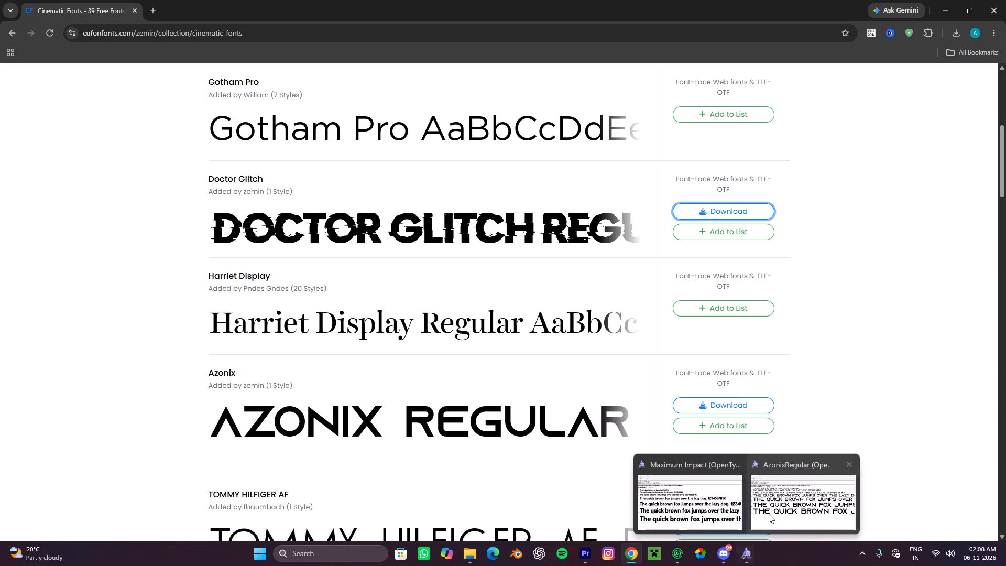
{"action": "left_click", "coordinate": [852, 456]}
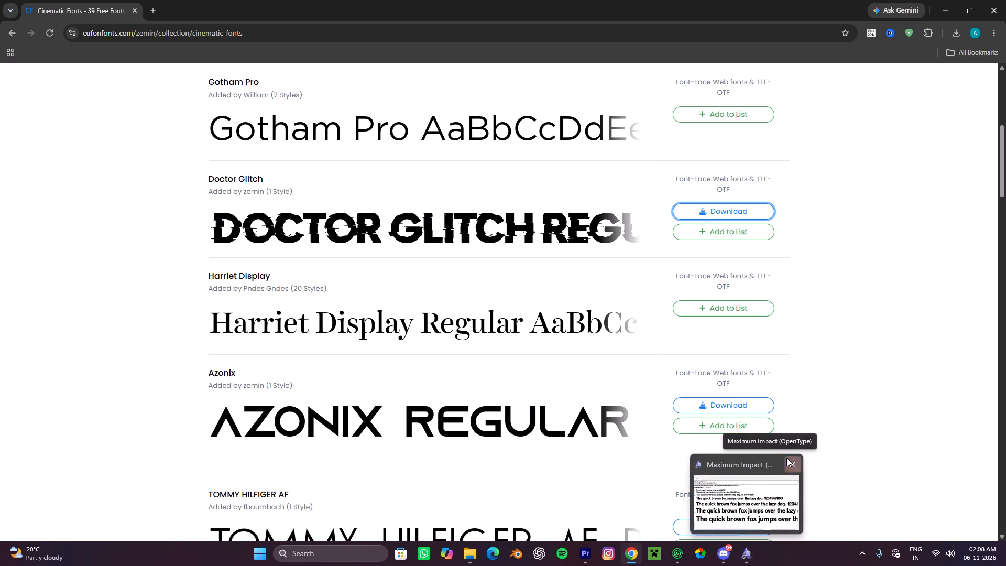
{"action": "left_click", "coordinate": [790, 457]}
Switch to Premiere, search the fonts for AZ and set the CATEGORY title's font to Scheherazade Regular.
{"action": "left_click", "coordinate": [602, 555]}
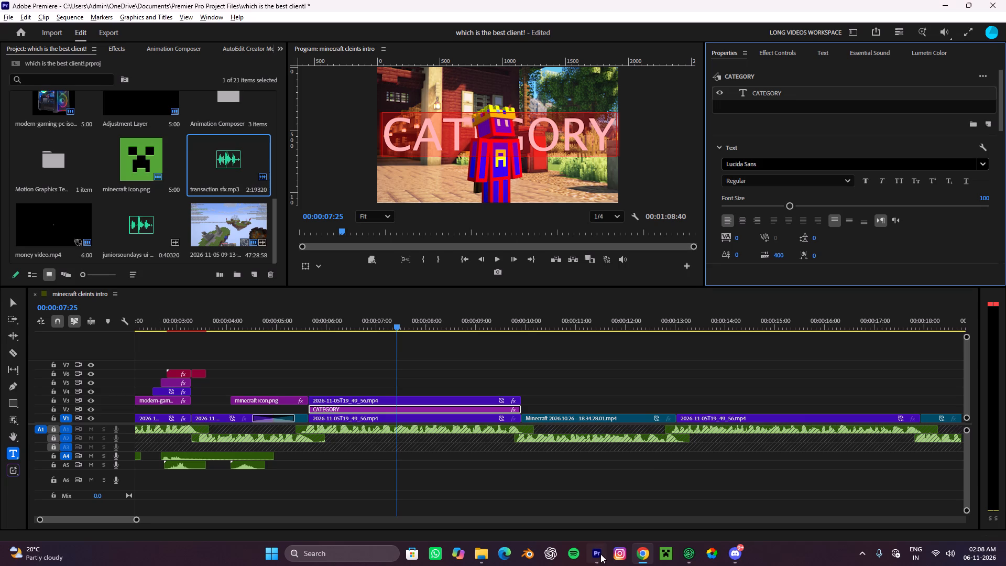
{"action": "left_click", "coordinate": [764, 163]}
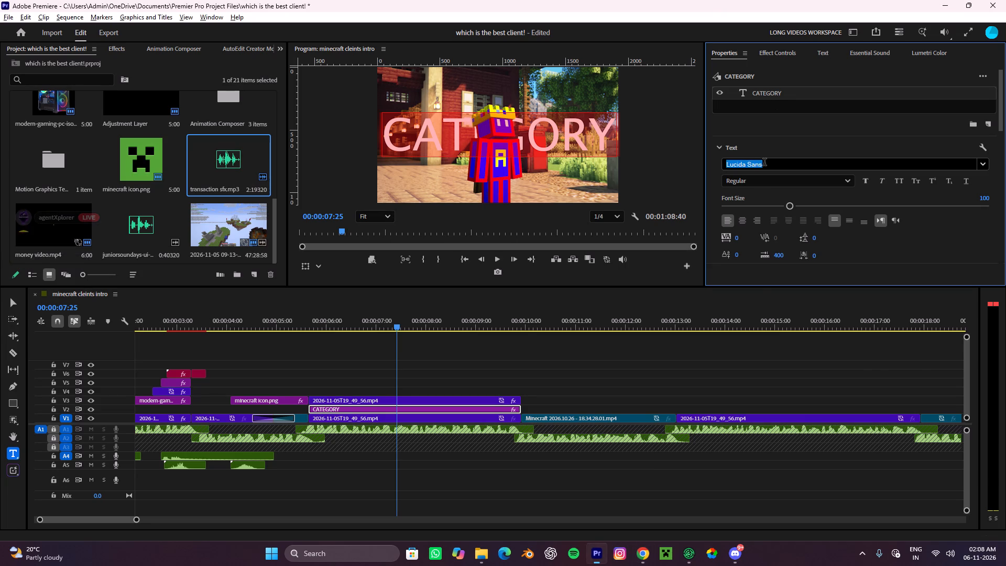
{"action": "key", "text": "a"}
{"action": "key", "text": "z"}
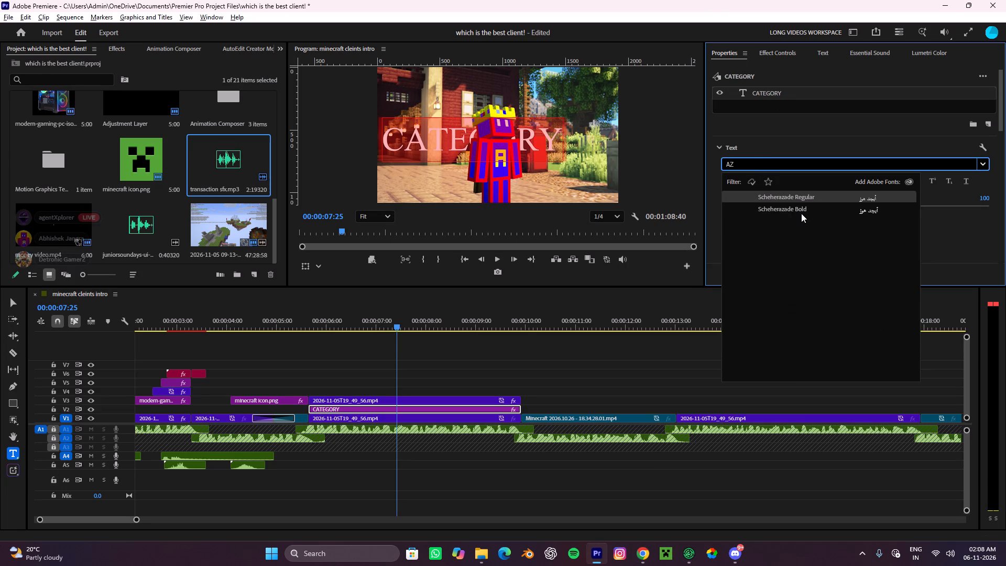
{"action": "left_click", "coordinate": [790, 192]}
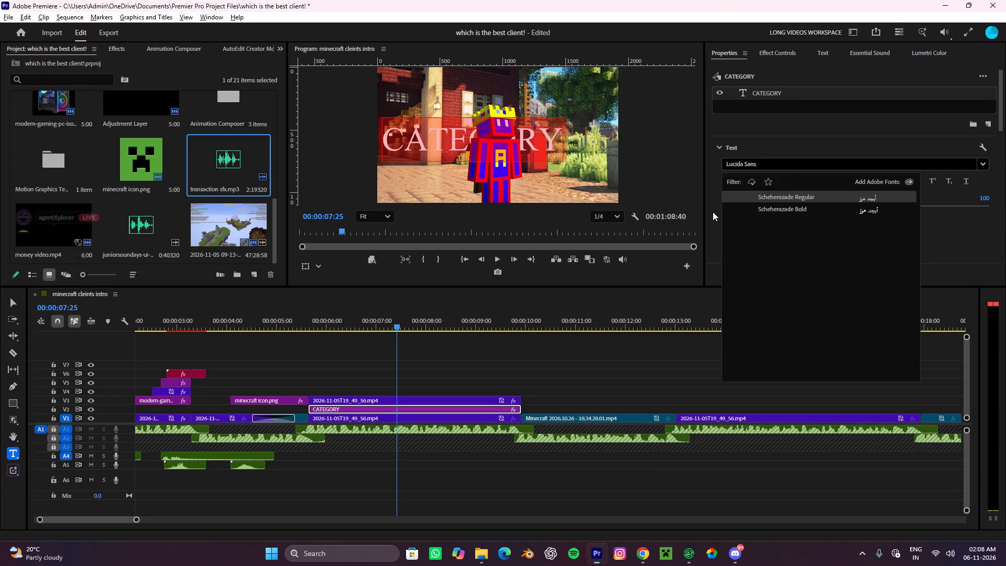
{"action": "left_click", "coordinate": [618, 375]}
Enlarge the CATEGORY title to nearly the frame's width and centre it slightly higher behind the masked character.
{"action": "key", "text": "v"}
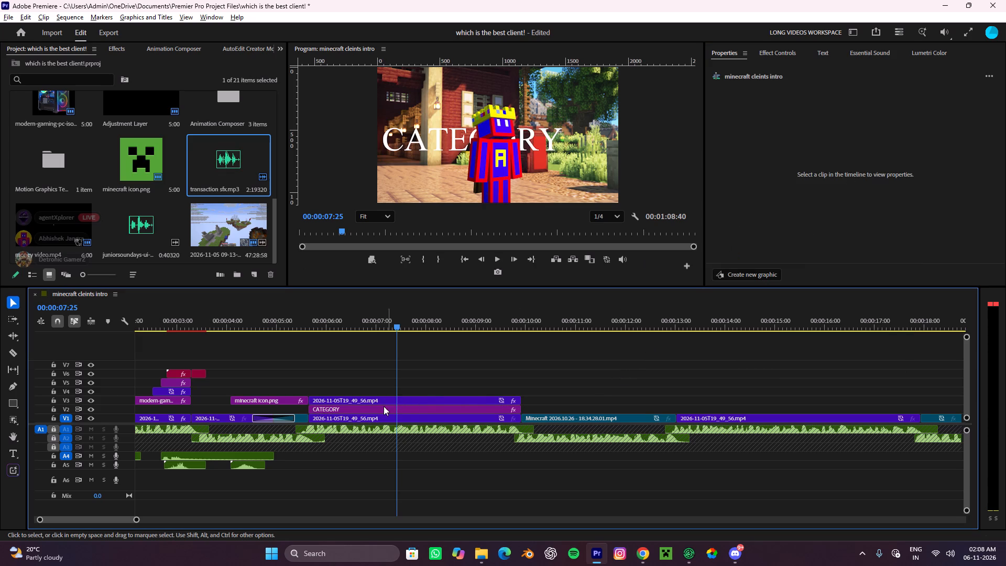
{"action": "left_click", "coordinate": [380, 408]}
{"action": "left_click", "coordinate": [427, 145]}
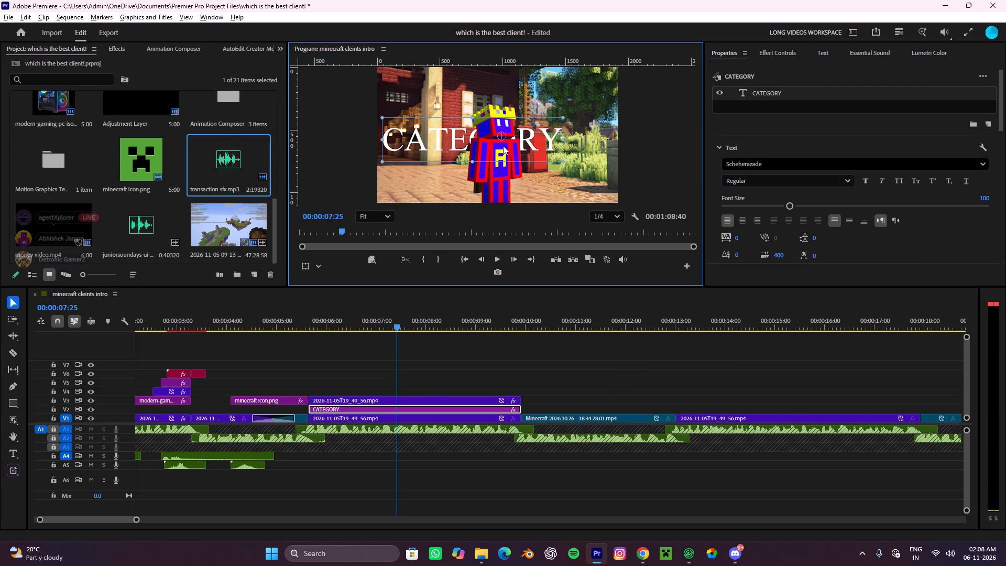
{"action": "left_click_drag", "start_coordinate": [502, 136], "coordinate": [469, 140]}
{"action": "left_click_drag", "start_coordinate": [565, 161], "coordinate": [576, 165]}
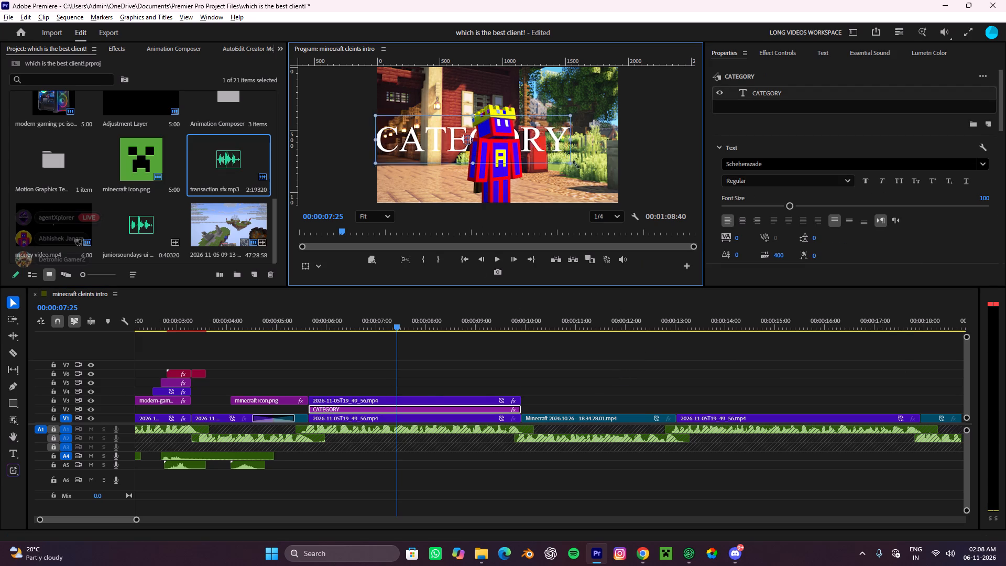
{"action": "left_click_drag", "start_coordinate": [576, 165], "coordinate": [589, 174]}
{"action": "left_click_drag", "start_coordinate": [545, 162], "coordinate": [562, 165]}
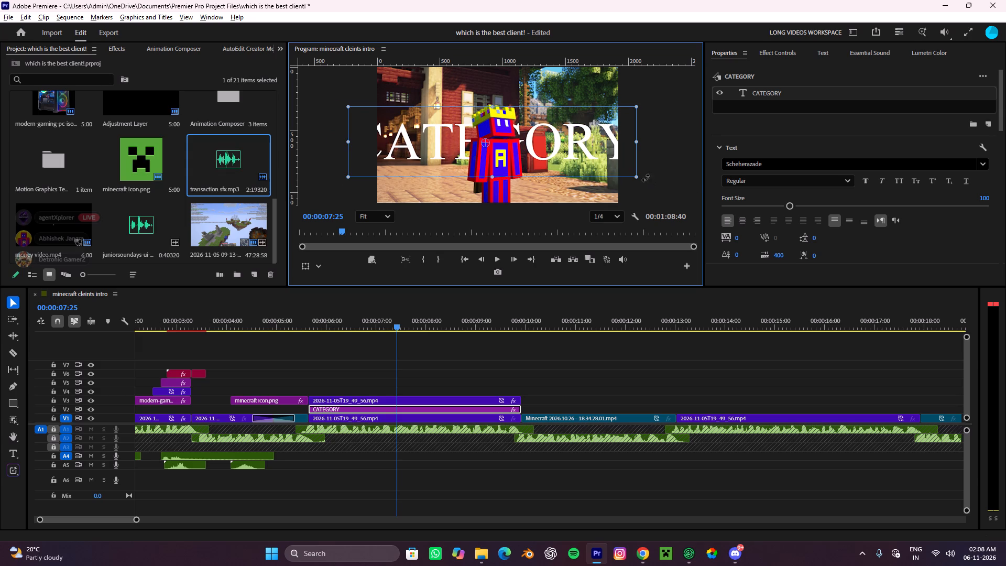
{"action": "left_click_drag", "start_coordinate": [639, 177], "coordinate": [617, 167]}
{"action": "left_click_drag", "start_coordinate": [556, 152], "coordinate": [566, 151]}
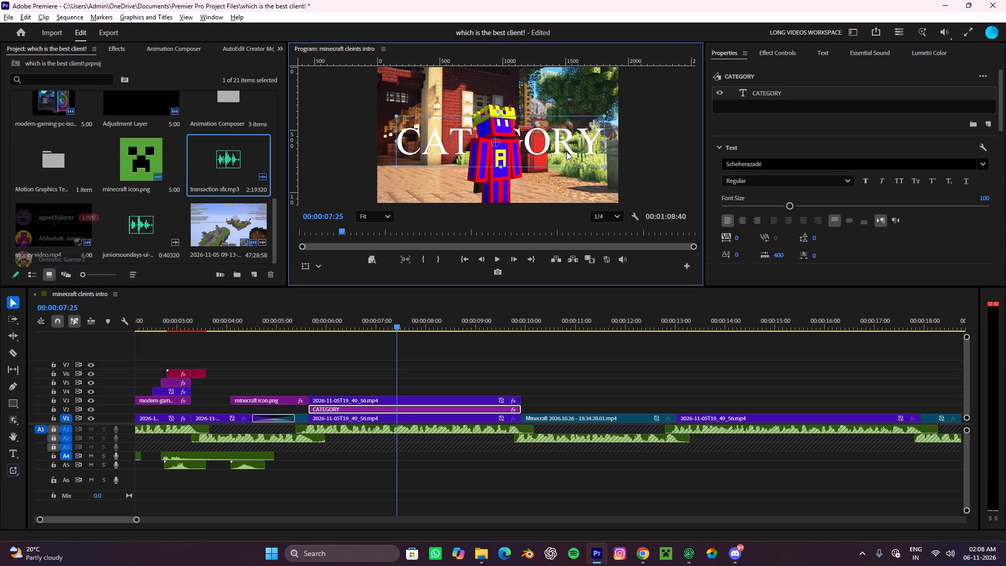
{"action": "left_click_drag", "start_coordinate": [566, 151], "coordinate": [566, 134]}
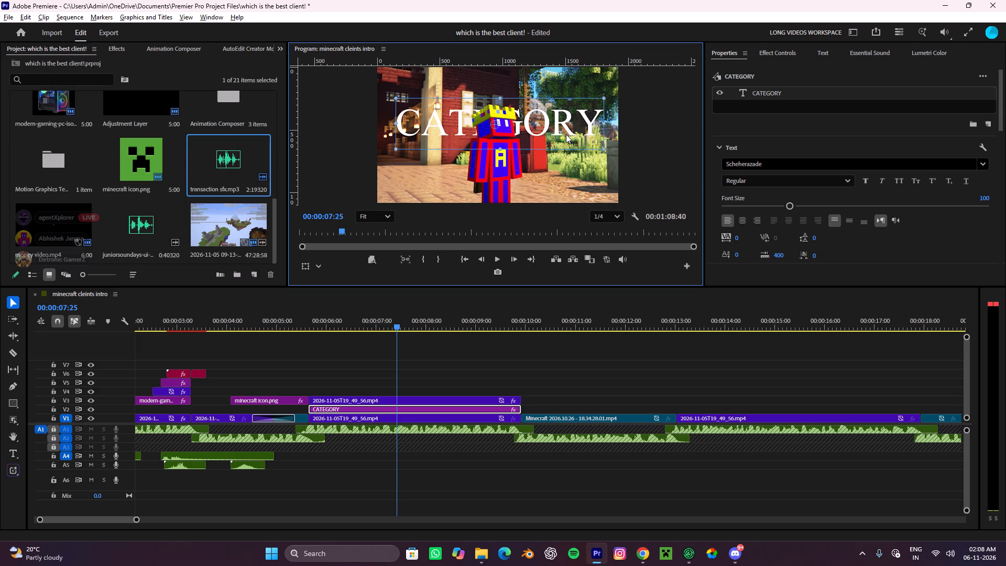
{"action": "left_click_drag", "start_coordinate": [566, 134], "coordinate": [566, 142]}
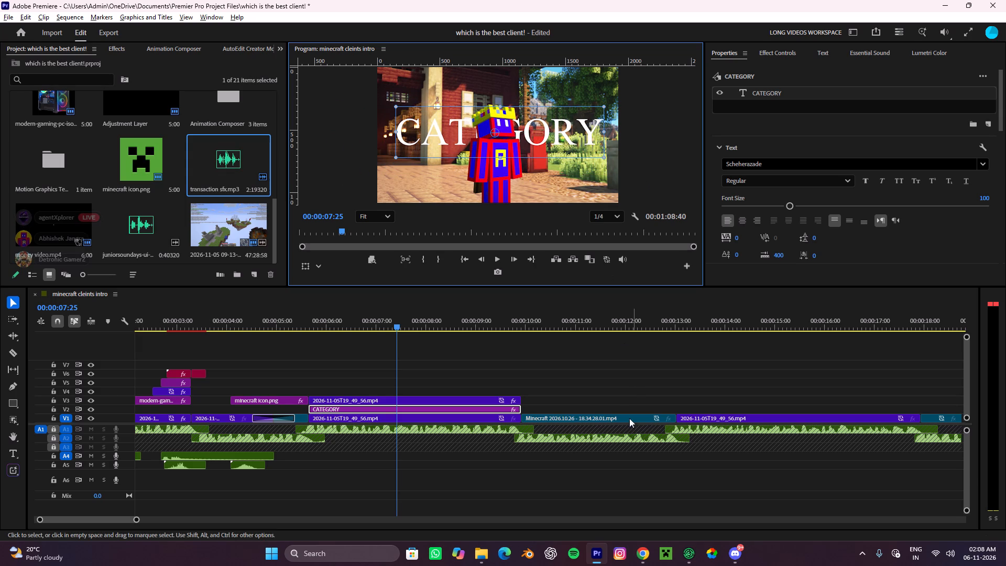
{"action": "left_click", "coordinate": [586, 389]}
Play back the CATEGORY title section and the intro from its beginning to review the edit.
{"action": "left_click_drag", "start_coordinate": [392, 323], "coordinate": [296, 363]}
{"action": "left_click", "coordinate": [378, 365]}
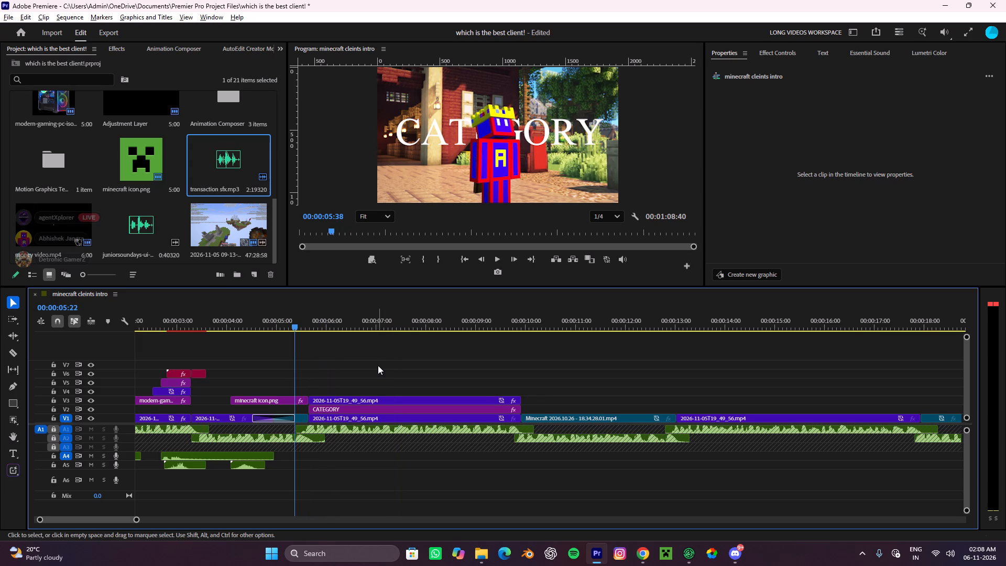
{"action": "key", "text": "space"}
{"action": "scroll", "coordinate": [416, 354], "scroll_direction": "down", "scroll_amount": 9, "text": "alt"}
{"action": "left_click", "coordinate": [420, 360]}
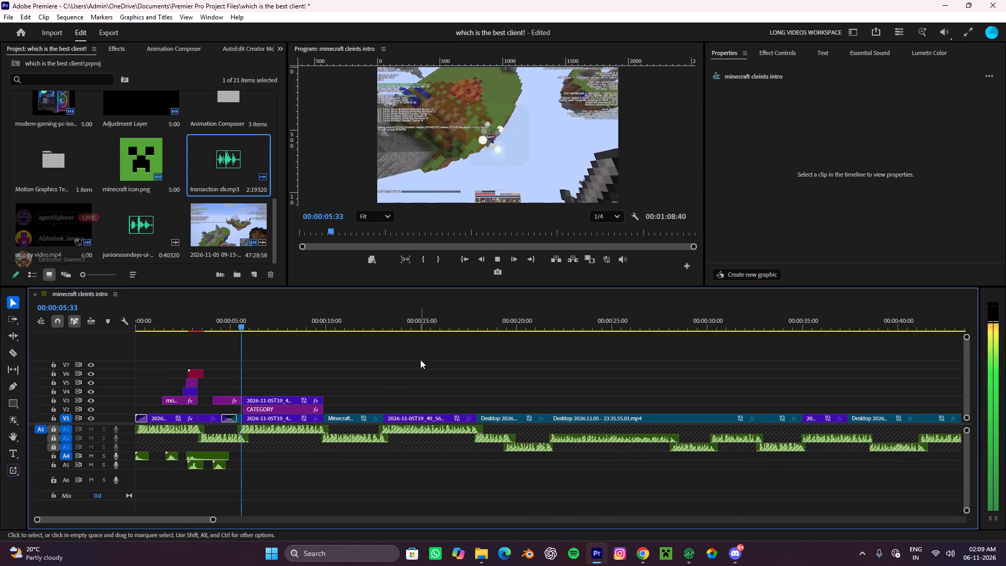
{"action": "scroll", "coordinate": [293, 379], "scroll_direction": "up", "scroll_amount": 9, "text": "alt"}
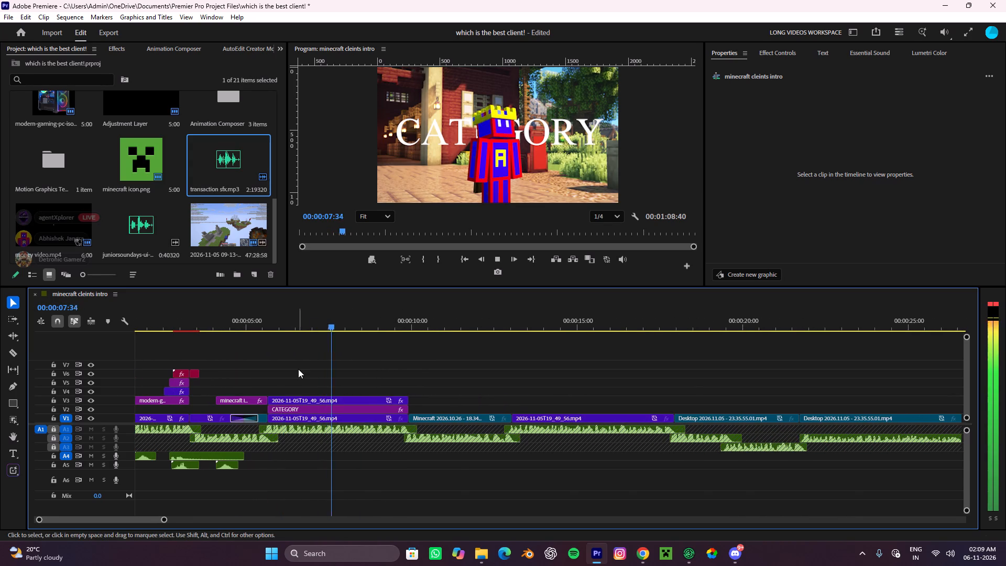
{"action": "scroll", "coordinate": [348, 373], "scroll_direction": "down", "scroll_amount": 8, "text": "alt"}
{"action": "scroll", "coordinate": [287, 371], "scroll_direction": "up", "scroll_amount": 4, "text": "alt"}
{"action": "scroll", "coordinate": [287, 371], "scroll_direction": "up", "scroll_amount": 3}
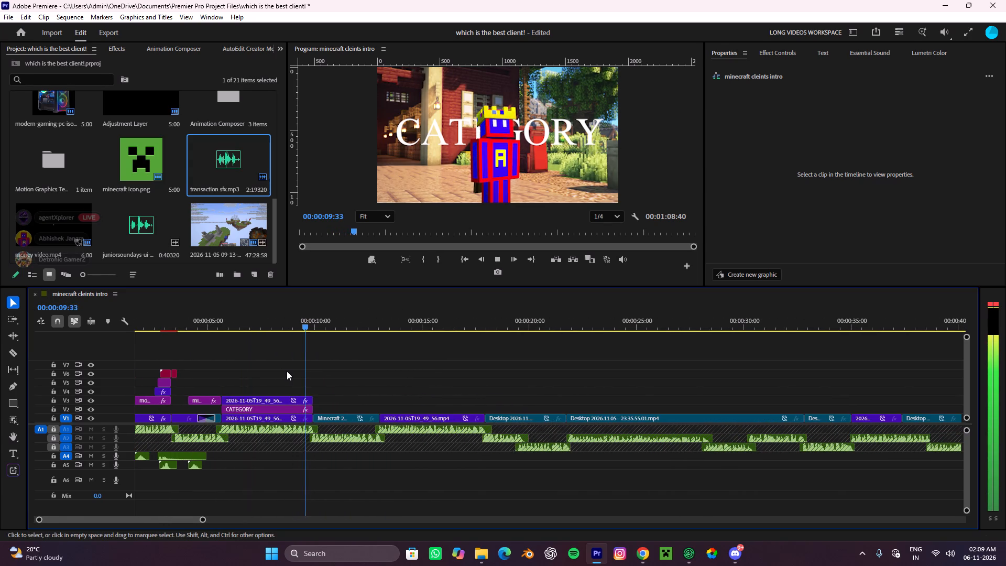
{"action": "key", "text": "space"}
{"action": "left_click_drag", "start_coordinate": [283, 321], "coordinate": [0, 323]}
{"action": "key", "text": "space"}
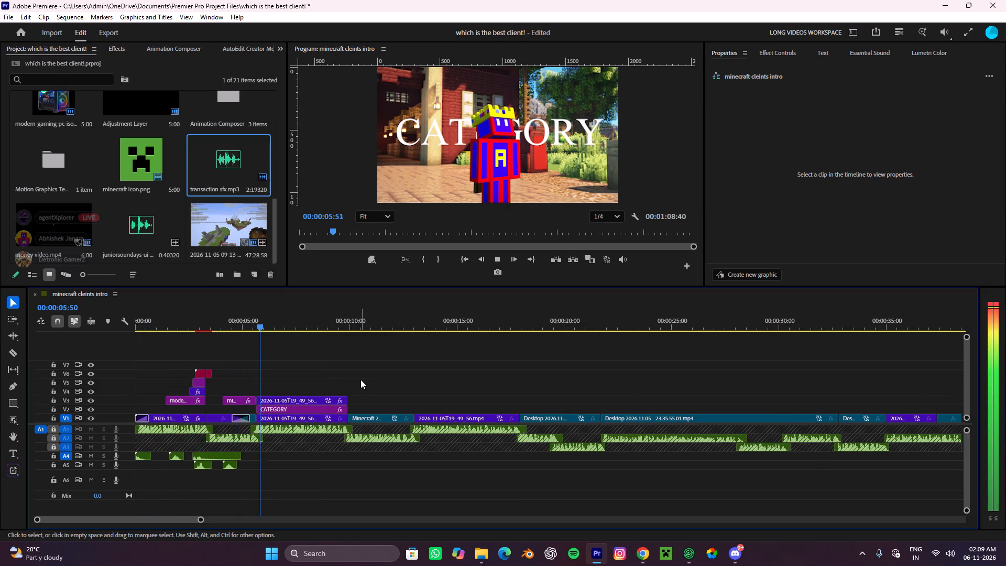
{"action": "key", "text": "space"}
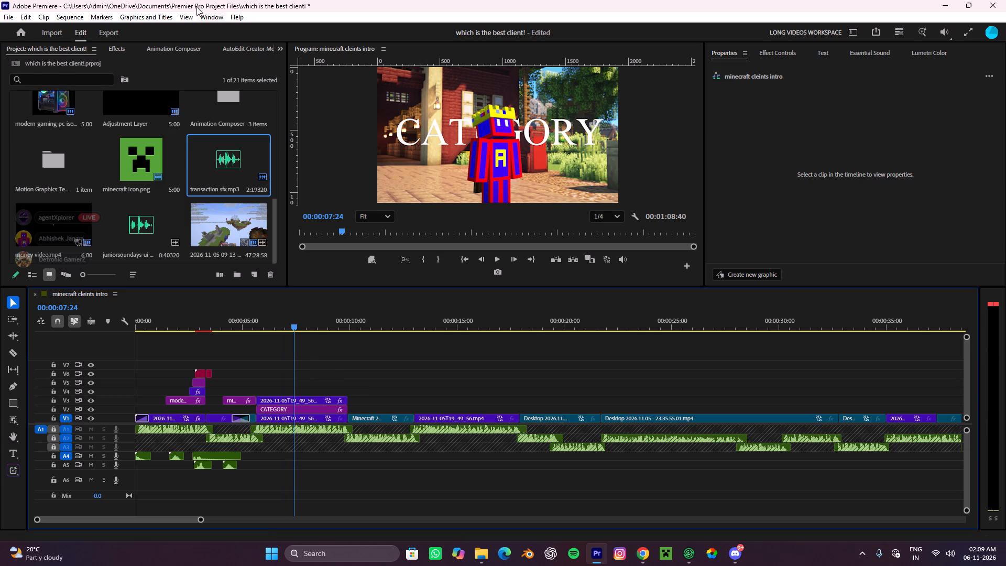
Clear the PAGE FLIP search in Animation Composer and return to the project's media.
{"action": "left_click", "coordinate": [176, 47]}
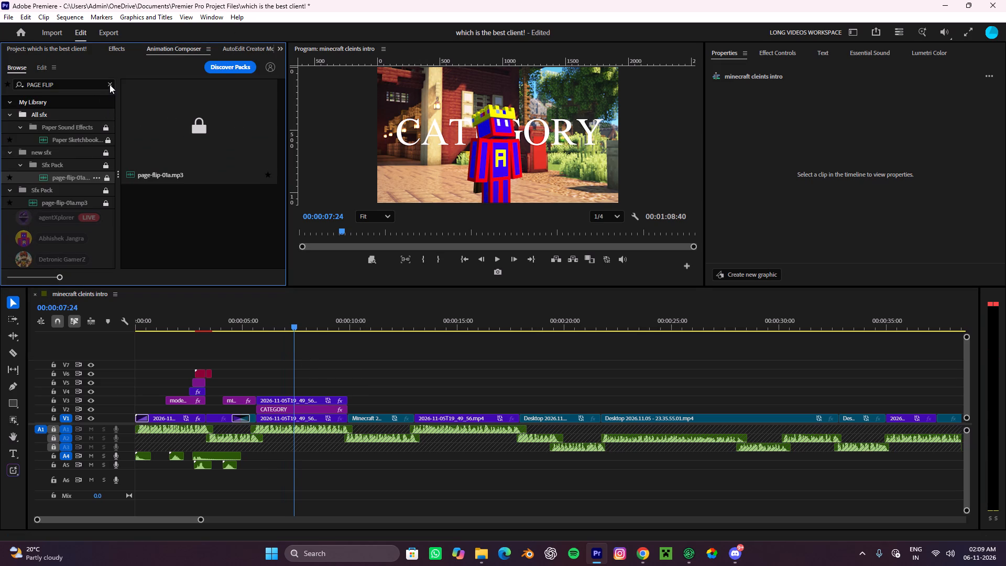
{"action": "left_click", "coordinate": [110, 84]}
{"action": "left_click", "coordinate": [82, 53]}
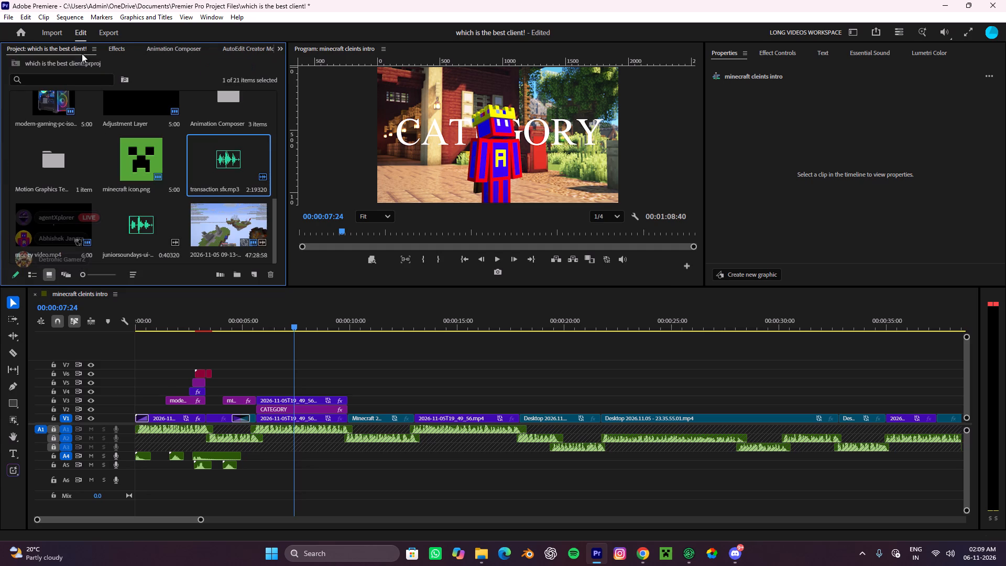
Enable proxies for the program preview and play the rest of the CATEGORY section to check playback.
{"action": "left_click", "coordinate": [603, 262]}
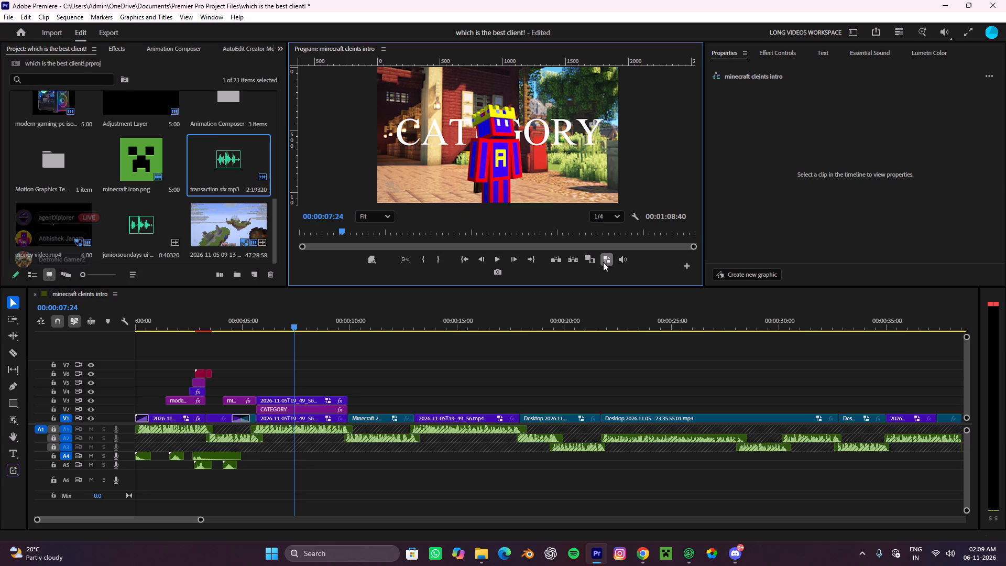
{"action": "left_click", "coordinate": [603, 262]}
{"action": "left_click", "coordinate": [603, 262]}
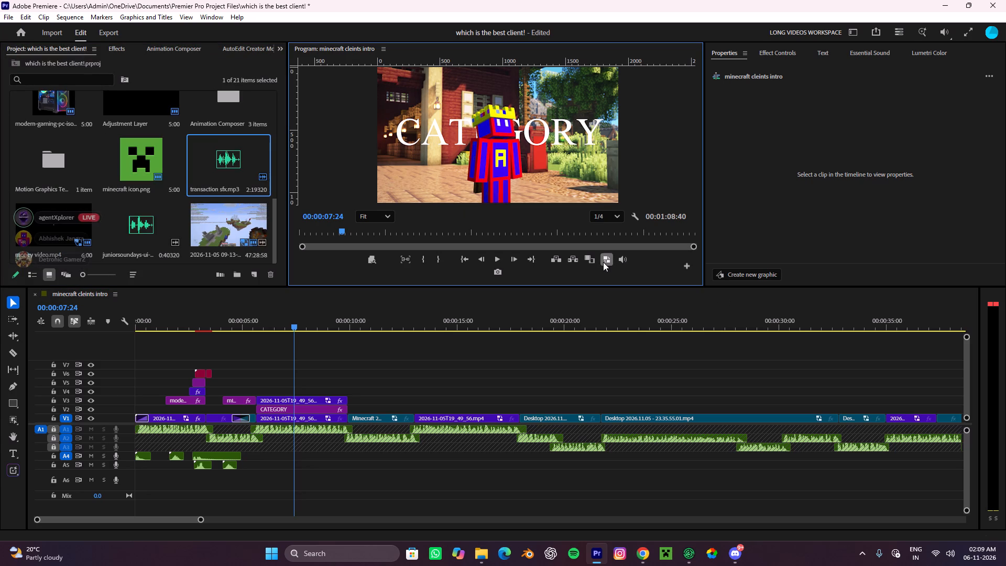
{"action": "left_click", "coordinate": [603, 262]}
{"action": "left_click", "coordinate": [603, 262]}
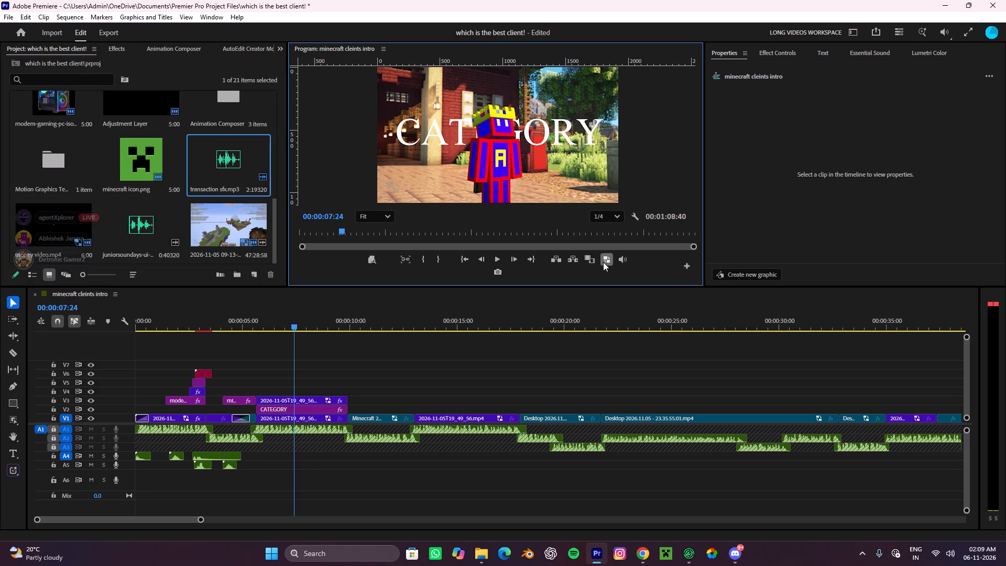
{"action": "left_click", "coordinate": [603, 262]}
{"action": "left_click", "coordinate": [603, 262]}
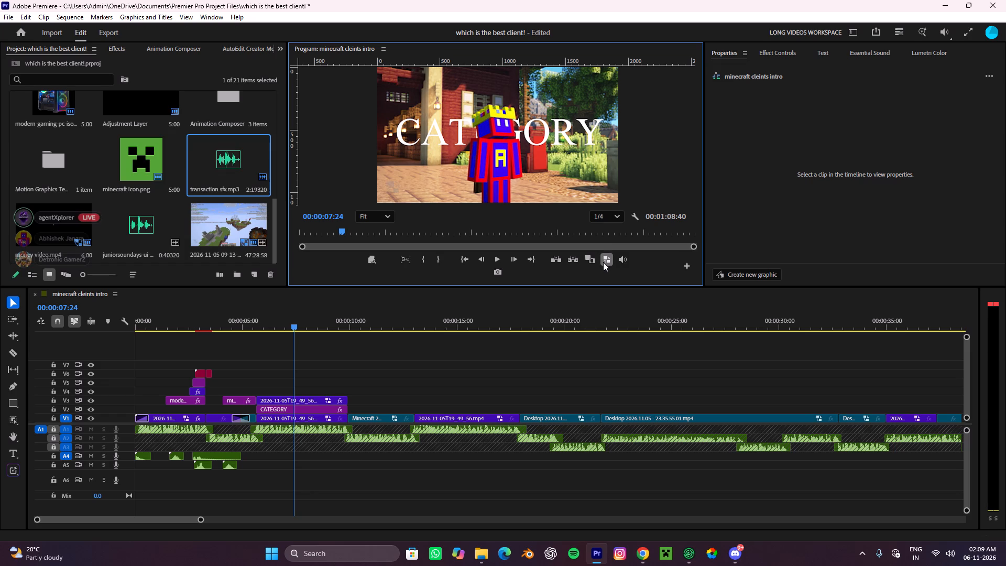
{"action": "key", "text": "space"}
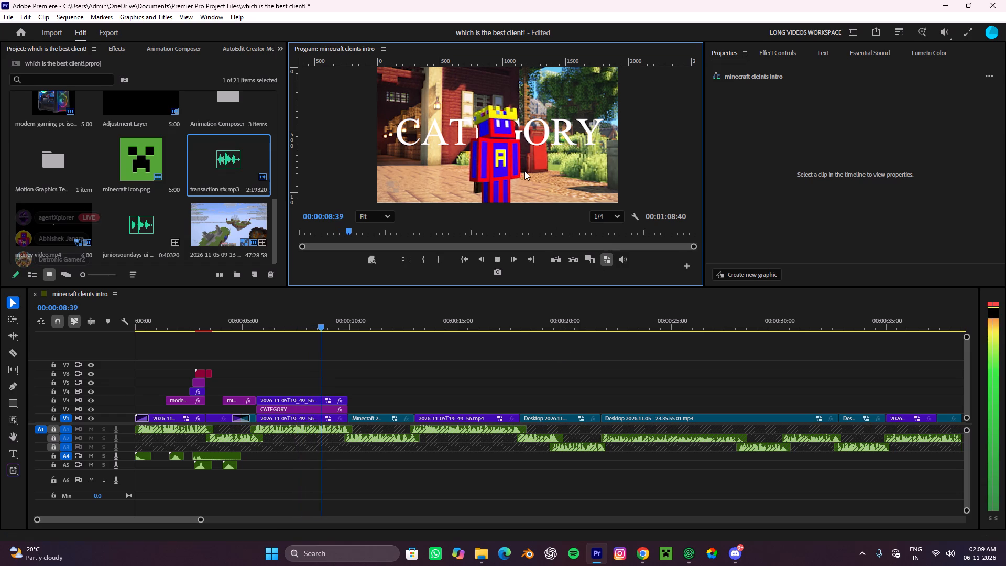
{"action": "key", "text": "space"}
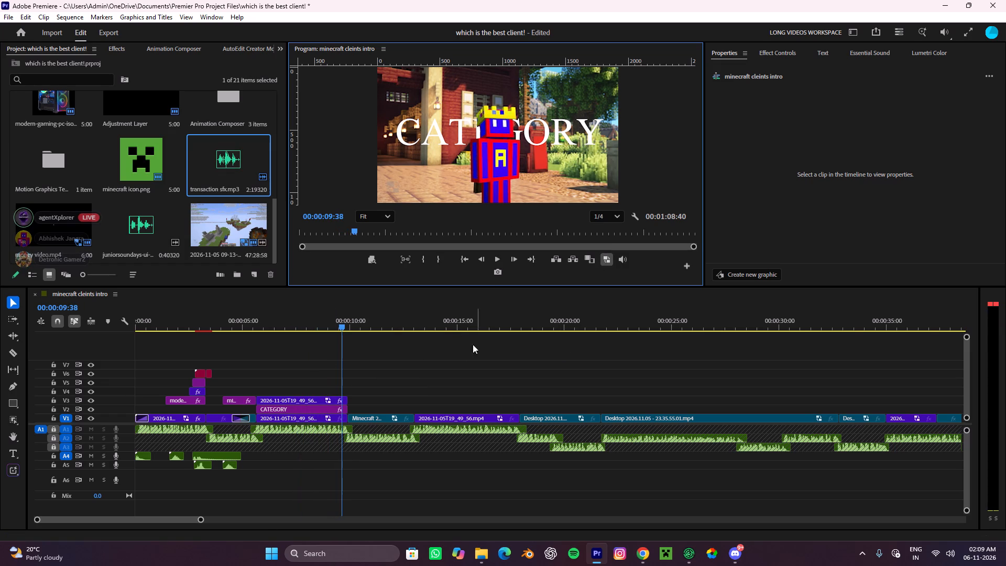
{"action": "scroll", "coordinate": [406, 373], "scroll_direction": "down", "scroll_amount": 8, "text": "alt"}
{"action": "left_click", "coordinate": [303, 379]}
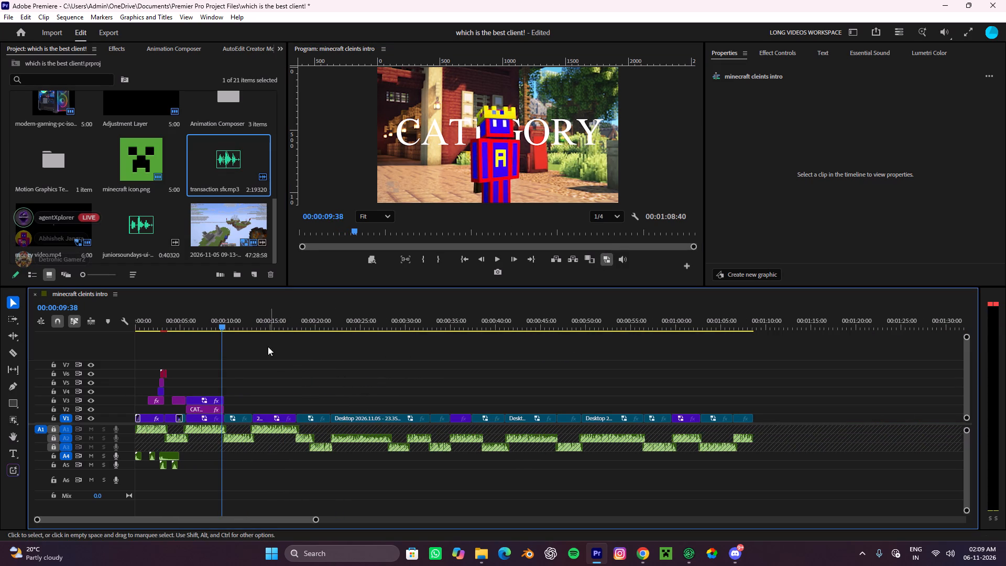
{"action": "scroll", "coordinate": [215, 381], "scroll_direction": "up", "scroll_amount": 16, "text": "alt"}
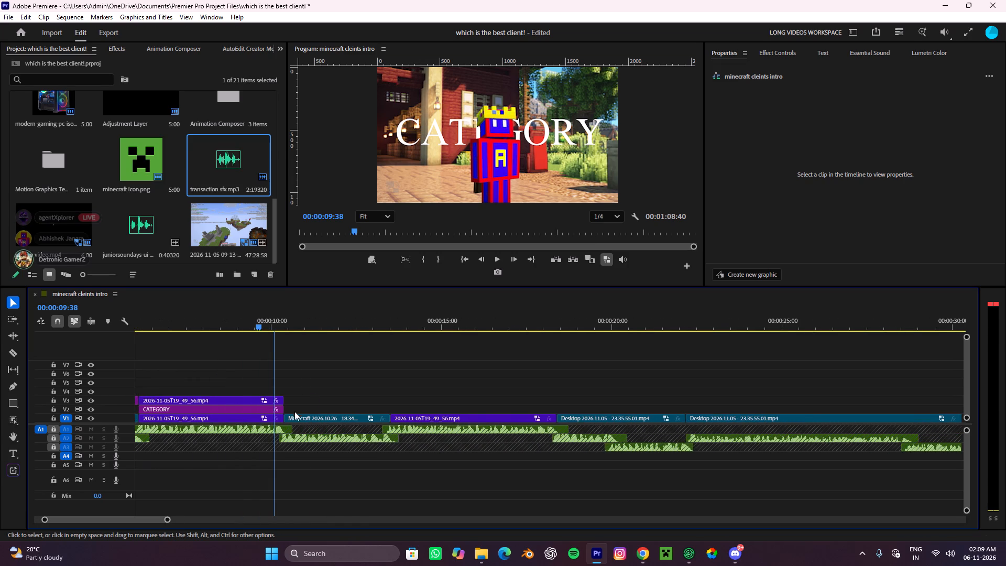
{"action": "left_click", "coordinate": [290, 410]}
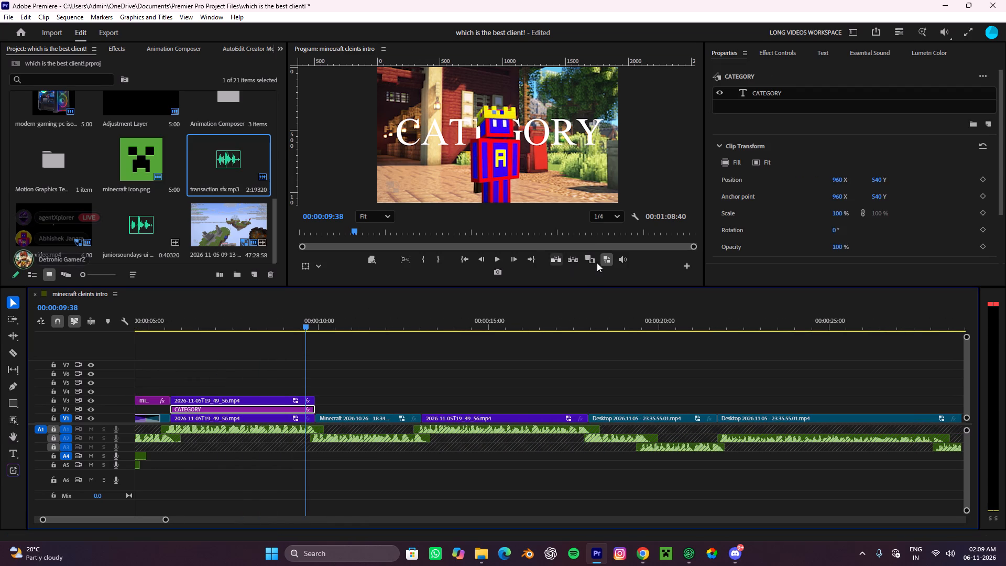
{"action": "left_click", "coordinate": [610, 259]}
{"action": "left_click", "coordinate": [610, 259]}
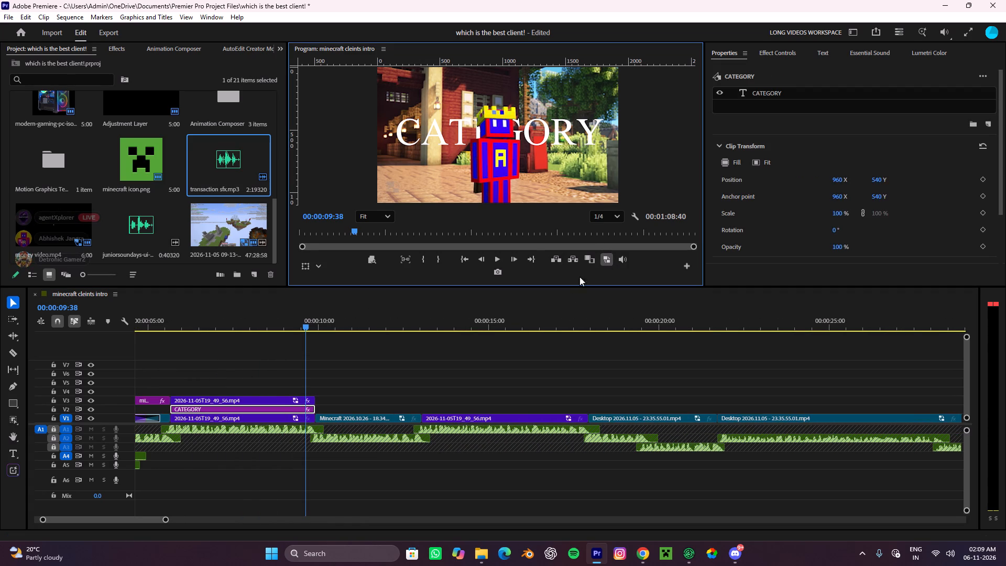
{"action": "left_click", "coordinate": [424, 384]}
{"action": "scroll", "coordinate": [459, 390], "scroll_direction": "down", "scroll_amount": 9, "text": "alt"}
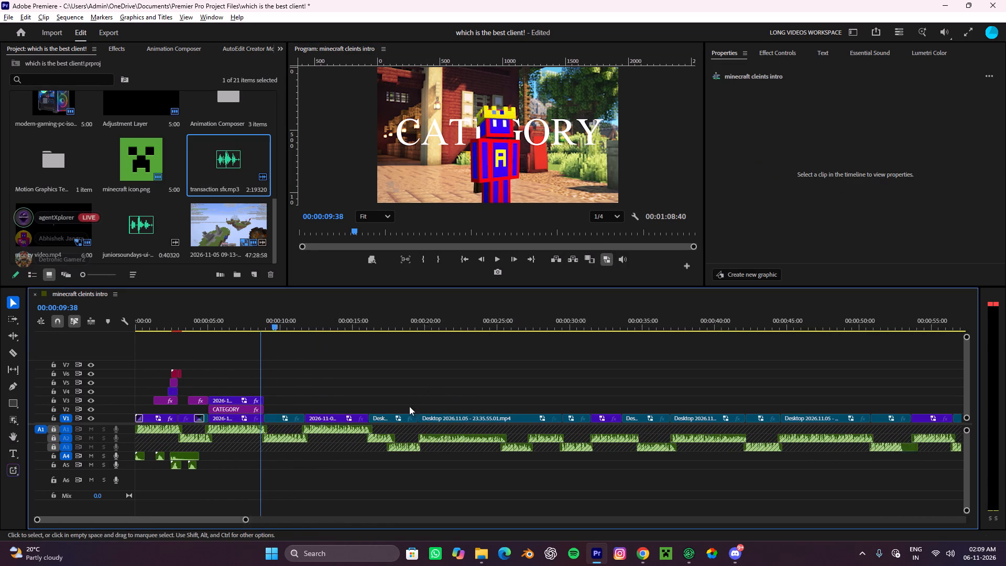
Set the program preview's playback resolution to Full and play the intro from its beginning.
{"action": "scroll", "coordinate": [193, 426], "scroll_direction": "up", "scroll_amount": 10, "text": "alt"}
{"action": "scroll", "coordinate": [189, 422], "scroll_direction": "up", "scroll_amount": 5}
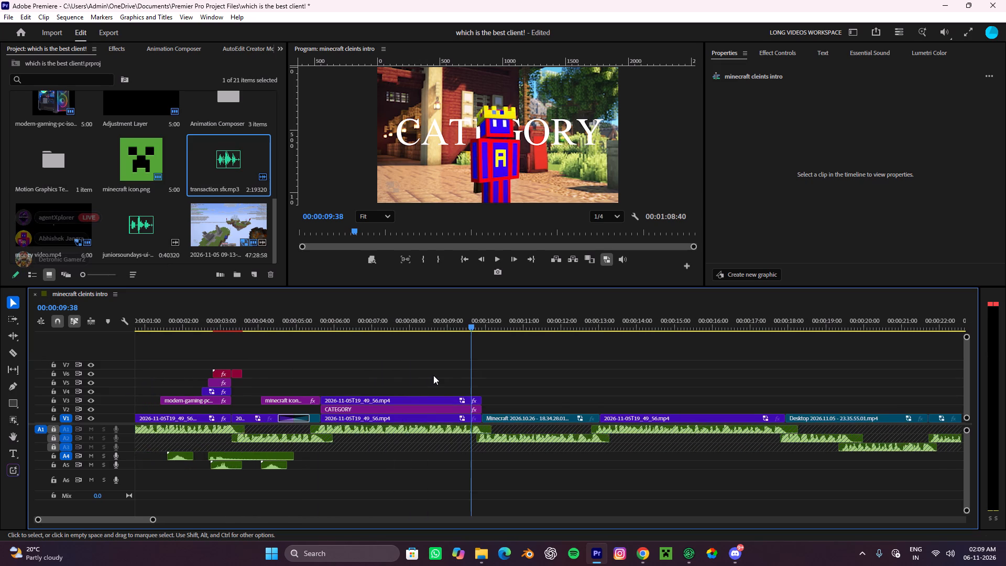
{"action": "scroll", "coordinate": [433, 375], "scroll_direction": "up", "scroll_amount": 3}
{"action": "left_click_drag", "start_coordinate": [505, 323], "coordinate": [0, 275]}
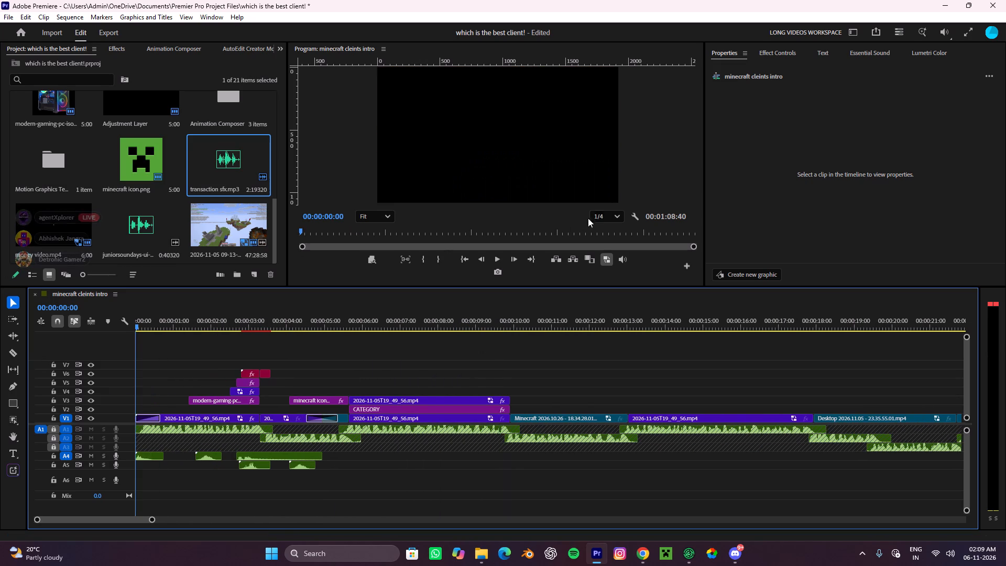
{"action": "left_click", "coordinate": [596, 215]}
{"action": "left_click", "coordinate": [608, 228]}
{"action": "key", "text": "space"}
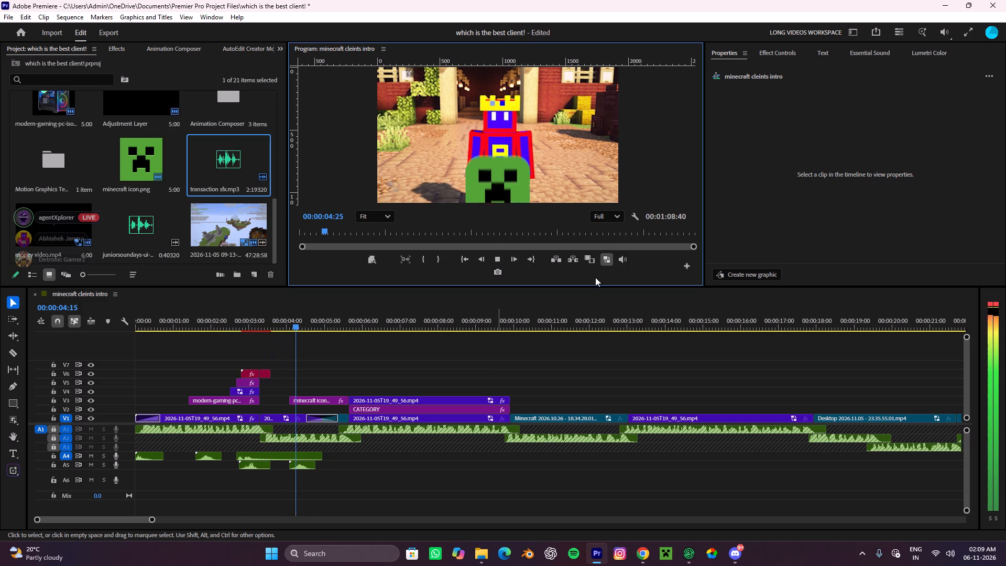
{"action": "key", "text": "space"}
Compare playback of the CATEGORY section with proxies switched off and with proxies switched back on.
{"action": "left_click", "coordinate": [613, 256]}
{"action": "key", "text": "space"}
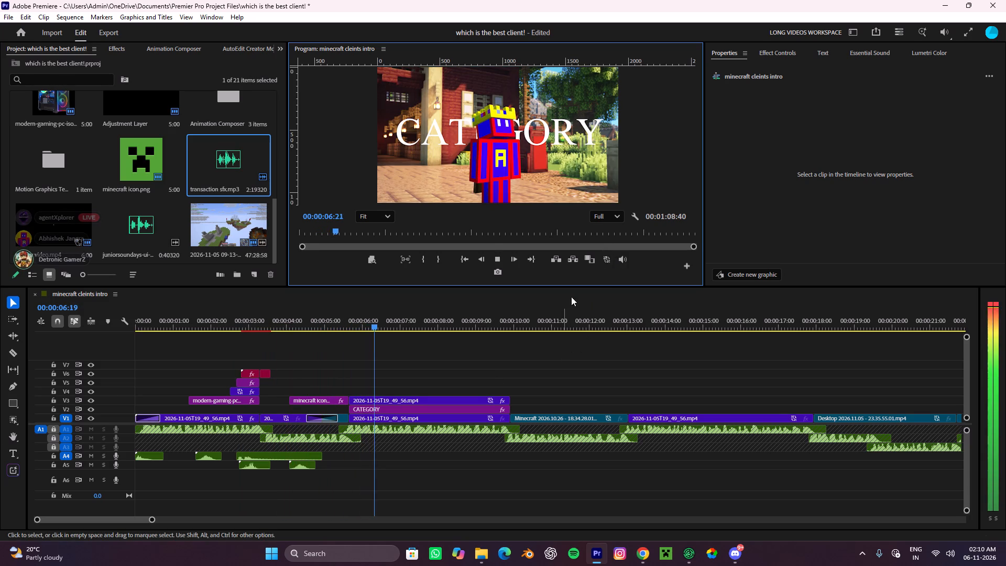
{"action": "key", "text": "space"}
{"action": "left_click", "coordinate": [611, 260]}
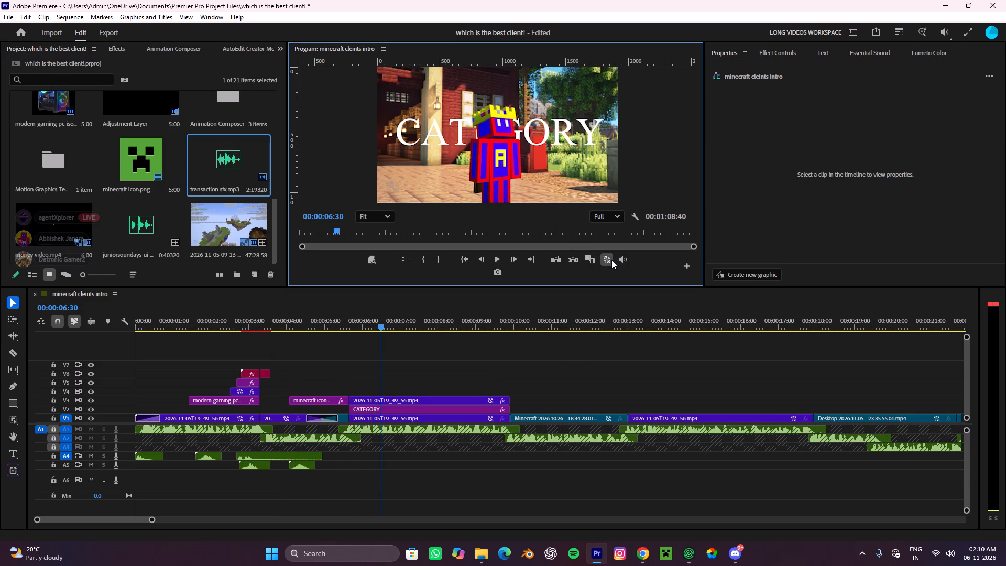
{"action": "key", "text": "space"}
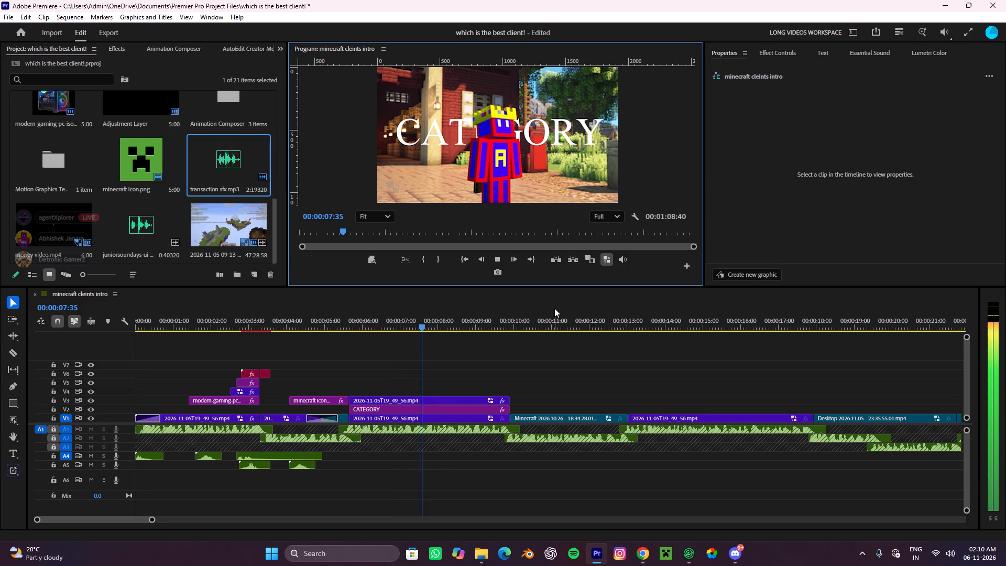
{"action": "scroll", "coordinate": [593, 394], "scroll_direction": "down", "scroll_amount": 8, "text": "alt"}
{"action": "key", "text": "space"}
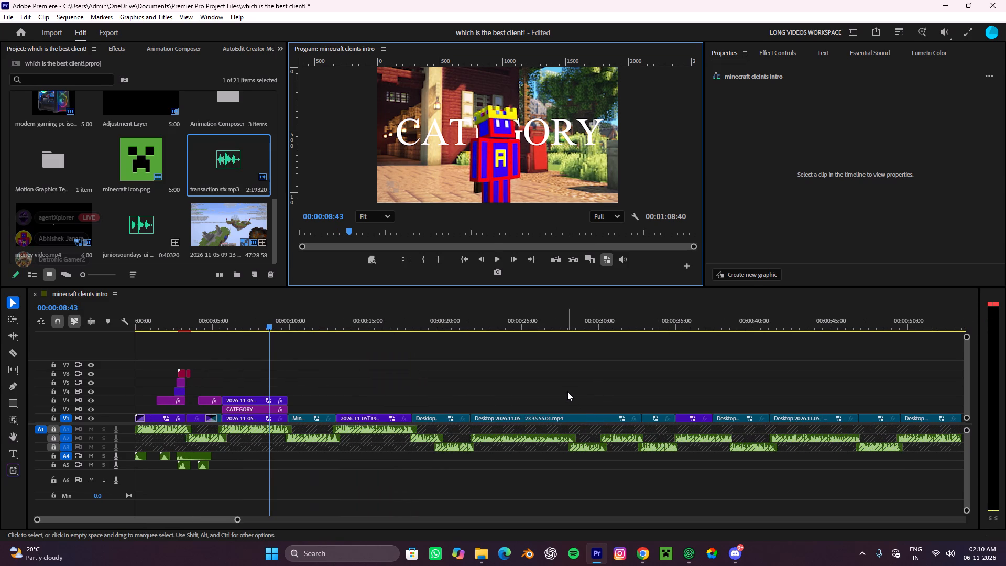
Save the project and close Premiere.
{"action": "key", "text": "ctrl+s"}
{"action": "left_click", "coordinate": [1005, 0]}
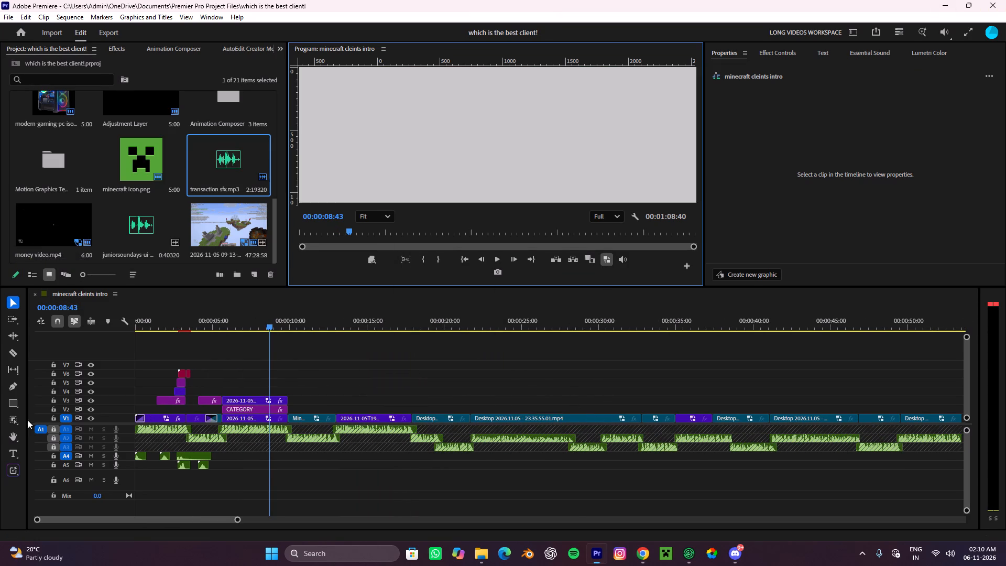